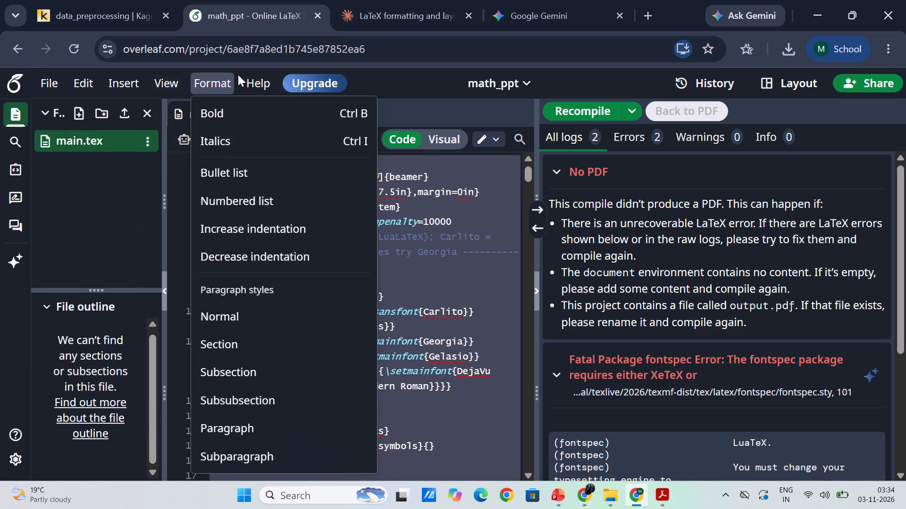
{"action": "left_click", "coordinate": [523, 85]}
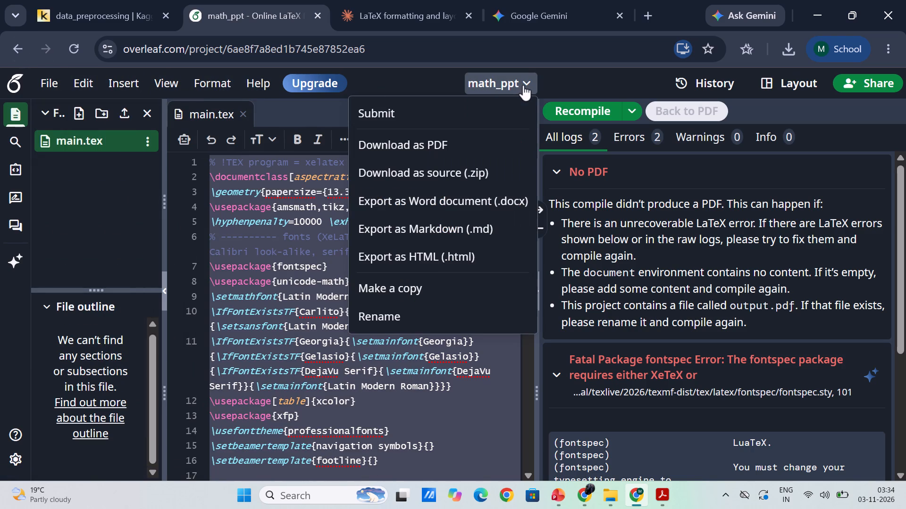
{"action": "left_click", "coordinate": [566, 80]}
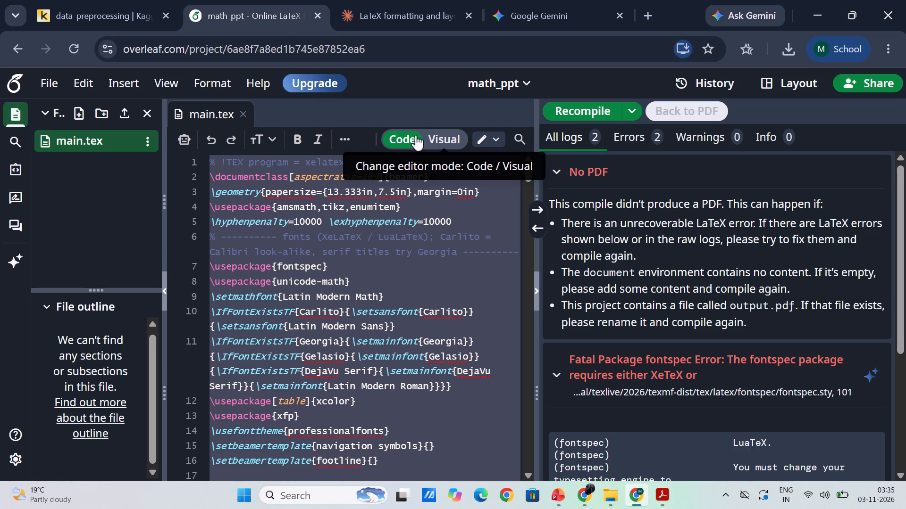
{"action": "left_click", "coordinate": [495, 143]}
{"action": "left_click", "coordinate": [495, 143]}
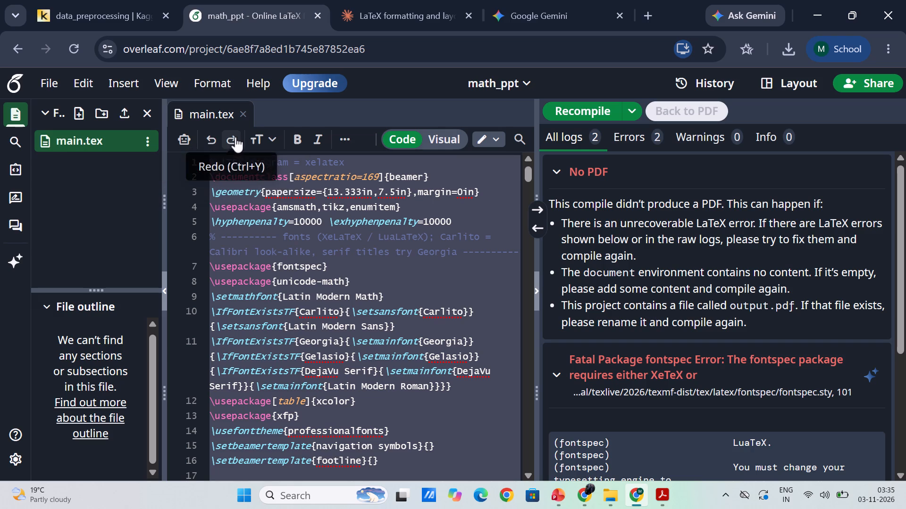
{"action": "left_click", "coordinate": [50, 108]}
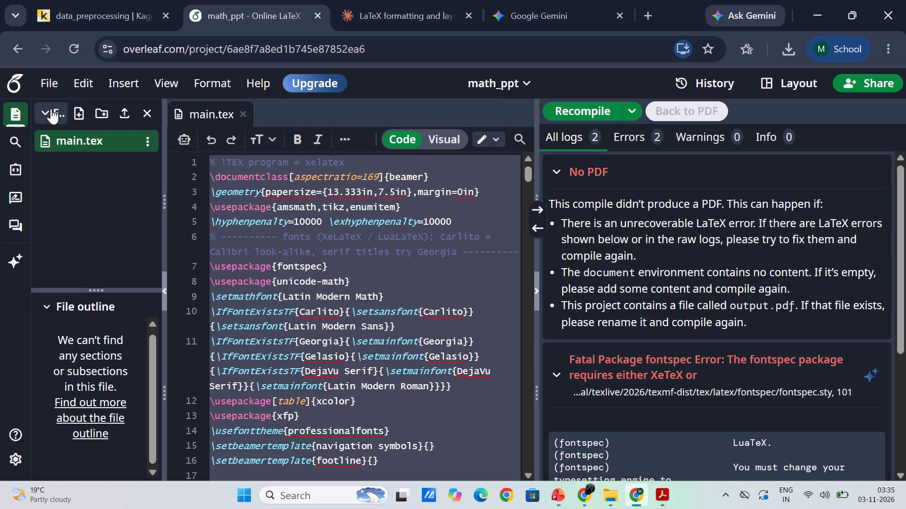
{"action": "left_click", "coordinate": [50, 108]}
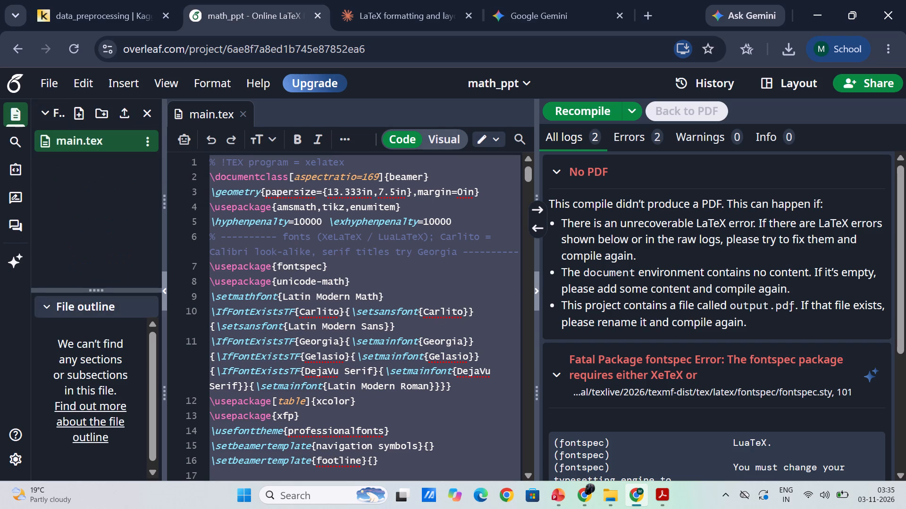
{"action": "scroll", "coordinate": [59, 354], "scroll_direction": "down", "scroll_amount": 3}
{"action": "scroll", "coordinate": [59, 354], "scroll_direction": "up", "scroll_amount": 1}
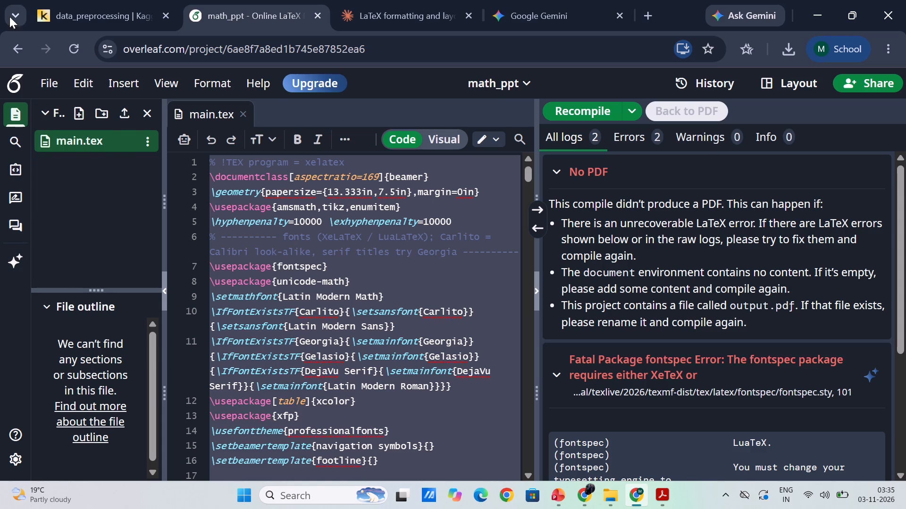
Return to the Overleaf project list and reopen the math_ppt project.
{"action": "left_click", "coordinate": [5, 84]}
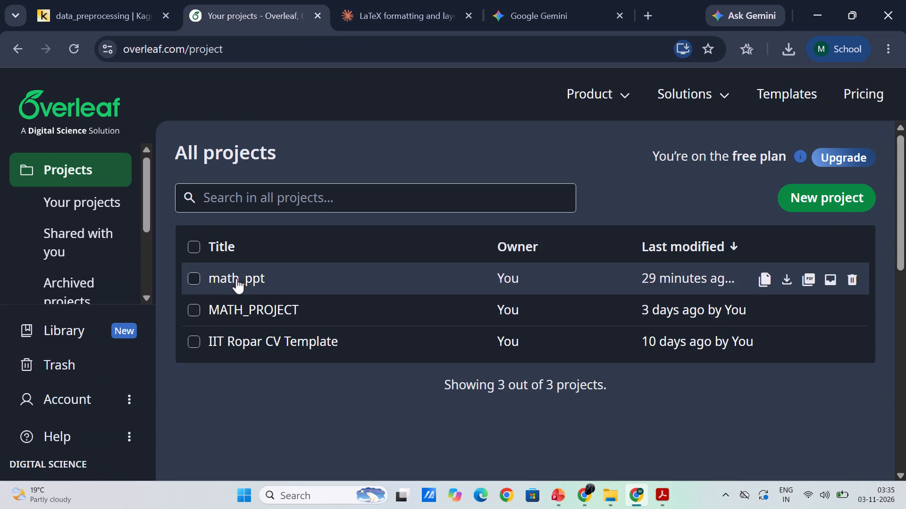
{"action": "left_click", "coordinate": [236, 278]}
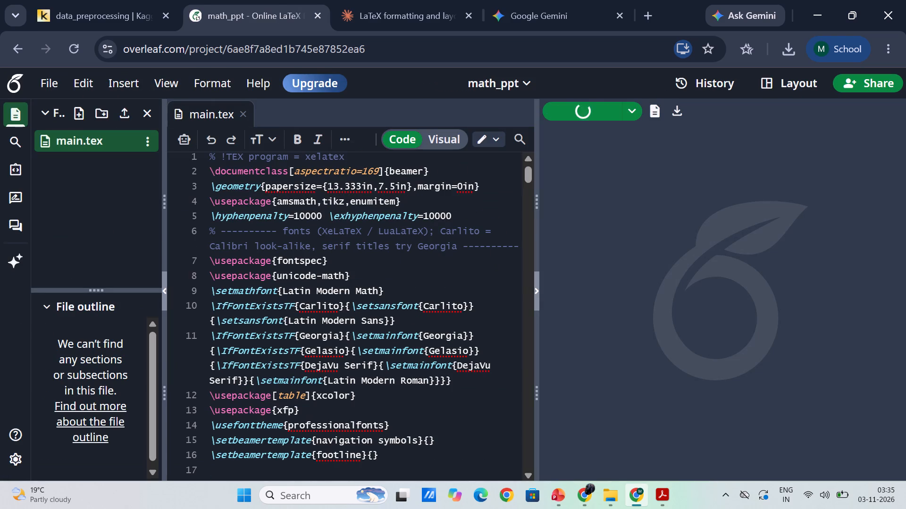
Examine the compile logs and expand the full fontspec error message.
{"action": "scroll", "coordinate": [704, 223], "scroll_direction": "down", "scroll_amount": 2}
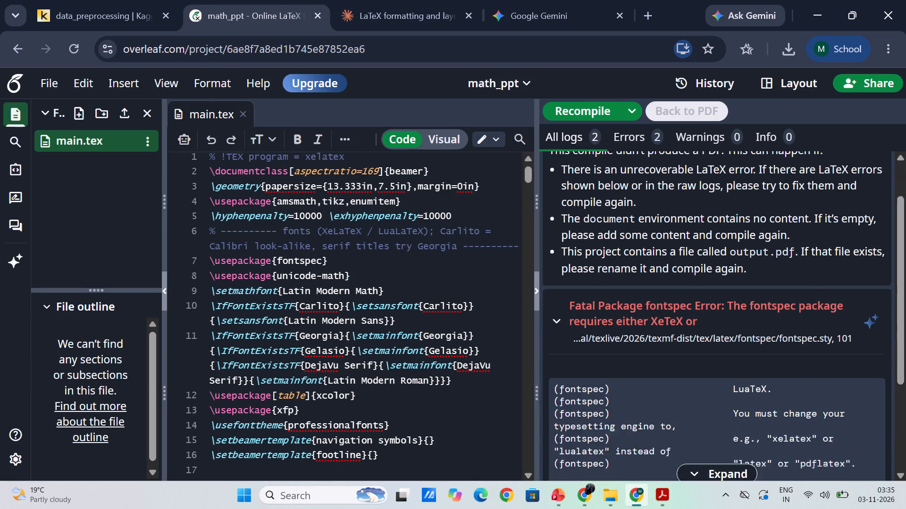
{"action": "scroll", "coordinate": [704, 223], "scroll_direction": "down", "scroll_amount": 2}
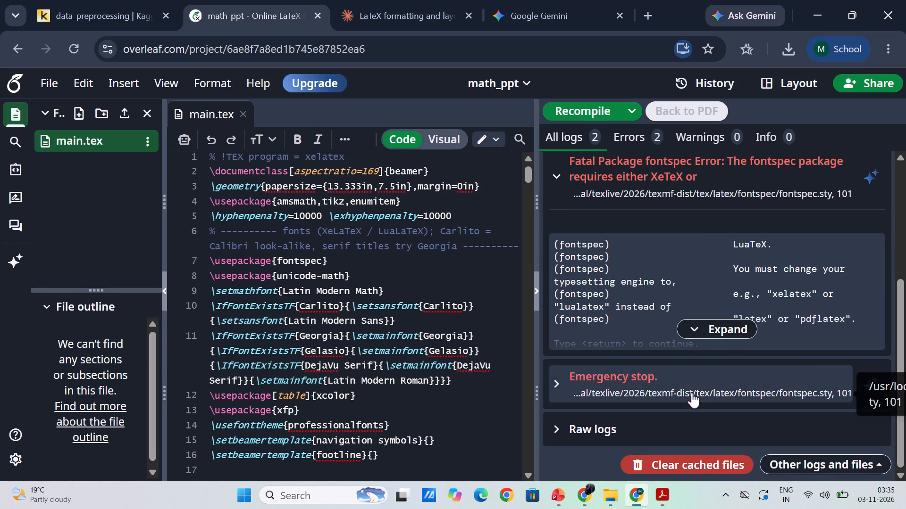
{"action": "left_click", "coordinate": [716, 325]}
{"action": "scroll", "coordinate": [716, 325], "scroll_direction": "down", "scroll_amount": 5}
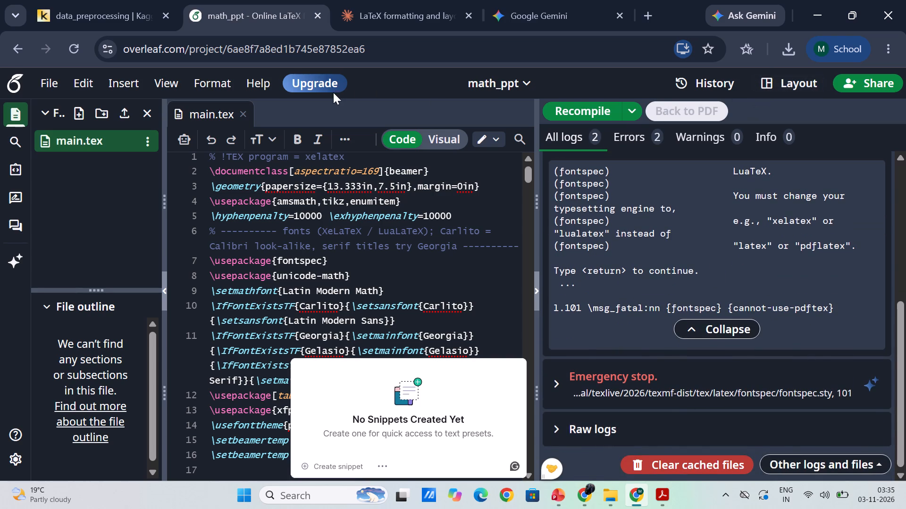
Open Overleaf's upgrade page and examine the available plans and their prices.
{"action": "left_click", "coordinate": [288, 80]}
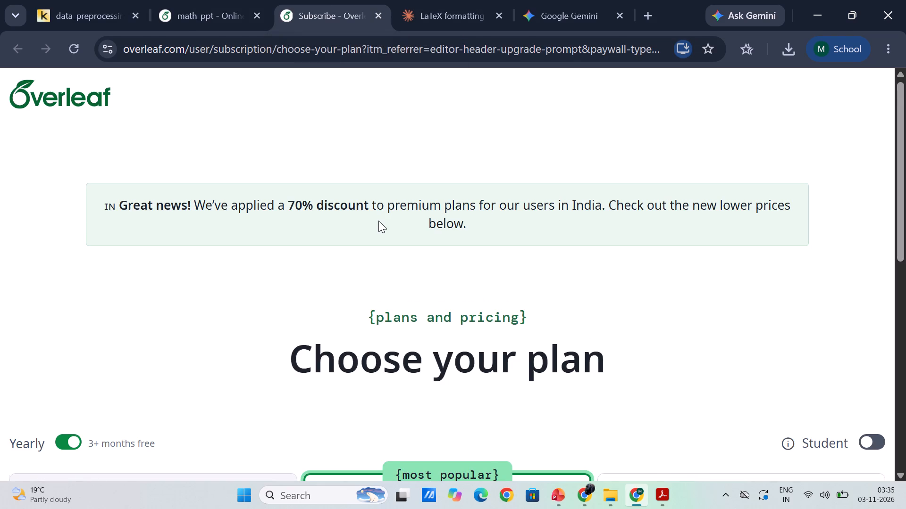
{"action": "scroll", "coordinate": [378, 221], "scroll_direction": "down", "scroll_amount": 6}
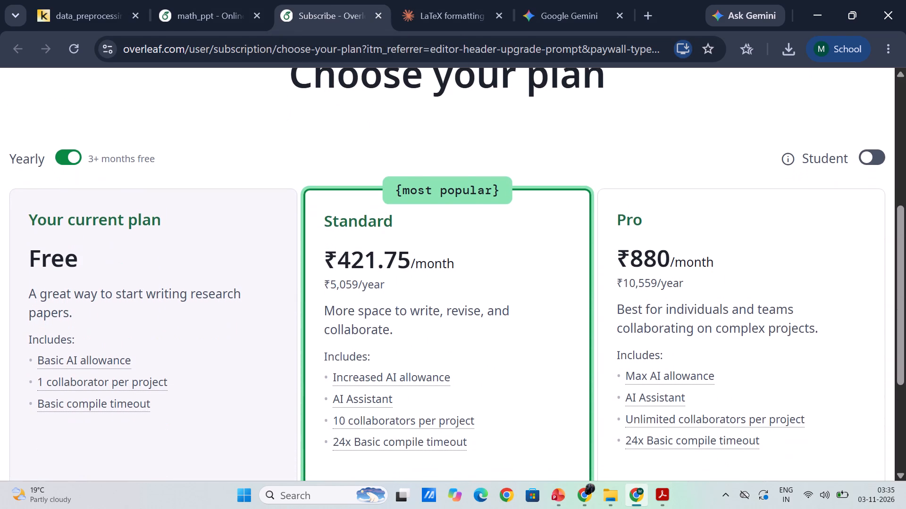
Turn on student pricing on Overleaf's plans page and examine the Student plan's price and included features.
{"action": "scroll", "coordinate": [378, 309], "scroll_direction": "down", "scroll_amount": 3}
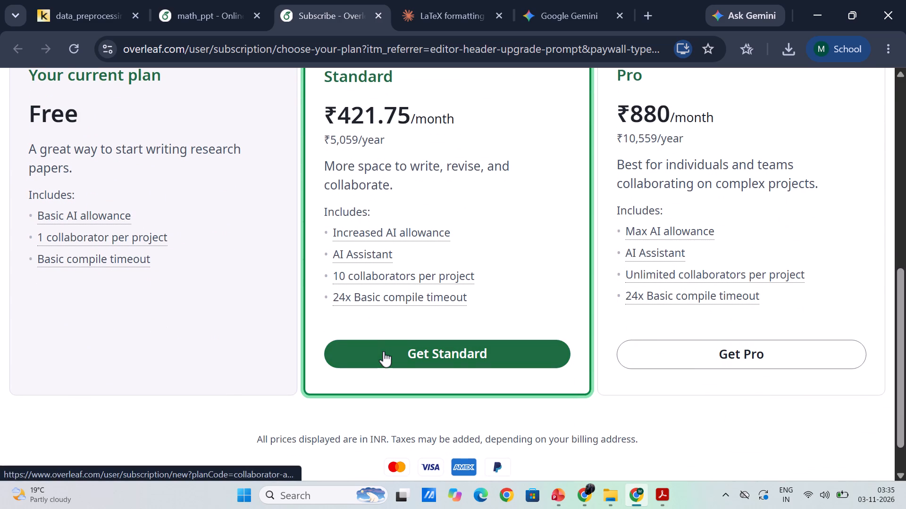
{"action": "scroll", "coordinate": [383, 351], "scroll_direction": "up", "scroll_amount": 4}
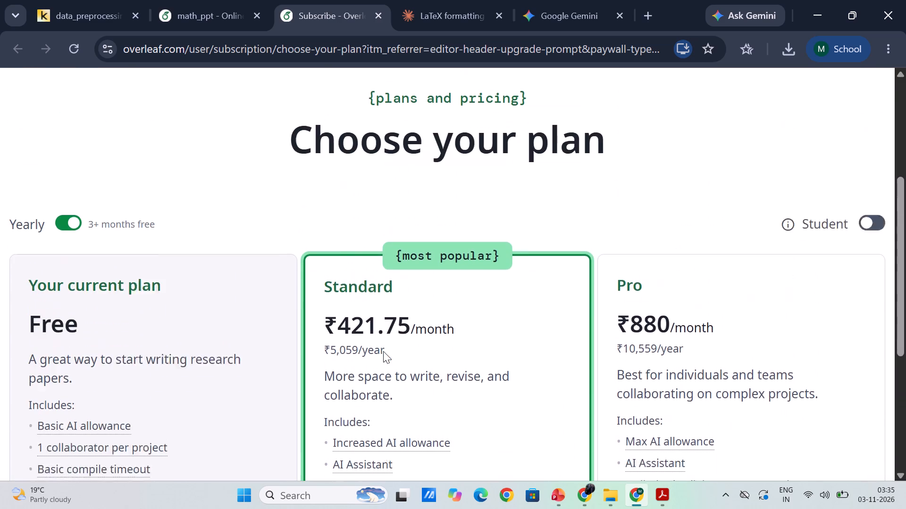
{"action": "scroll", "coordinate": [383, 351], "scroll_direction": "up", "scroll_amount": 6}
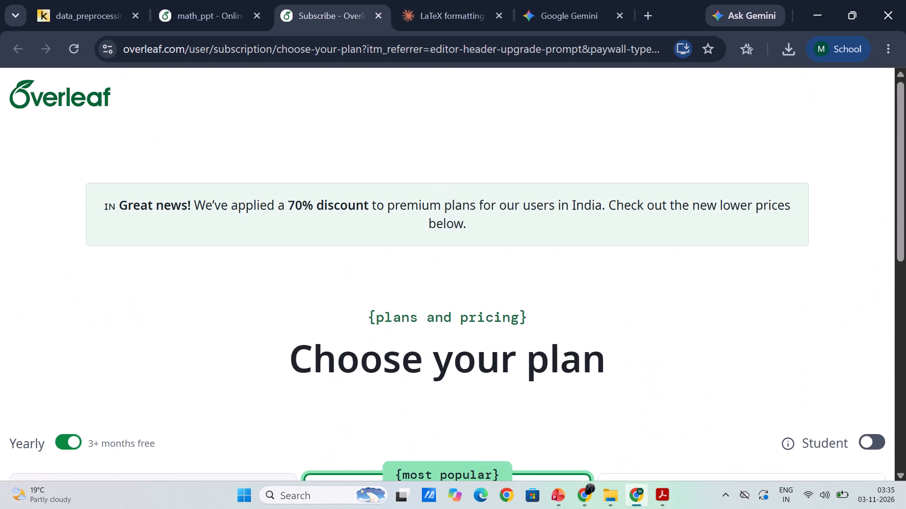
{"action": "left_click", "coordinate": [859, 436]}
{"action": "left_click", "coordinate": [864, 438]}
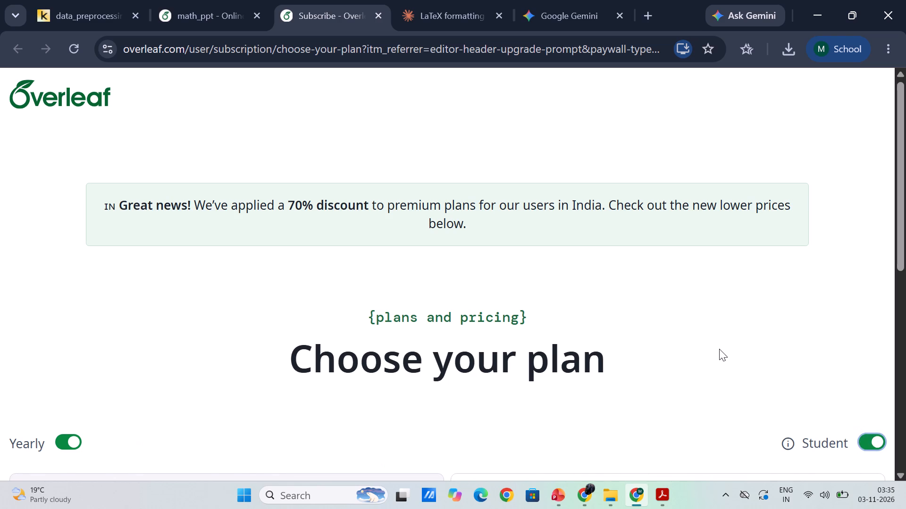
{"action": "scroll", "coordinate": [719, 349], "scroll_direction": "down", "scroll_amount": 6}
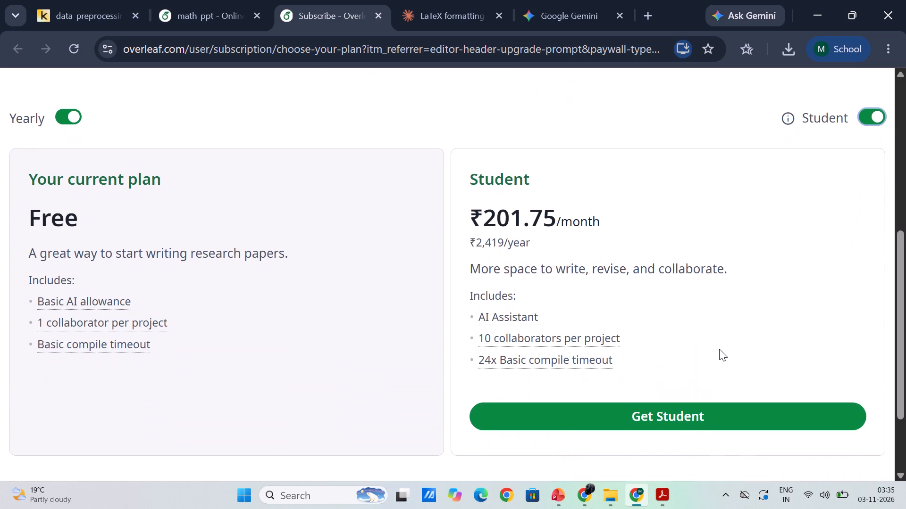
{"action": "scroll", "coordinate": [719, 349], "scroll_direction": "down", "scroll_amount": 1}
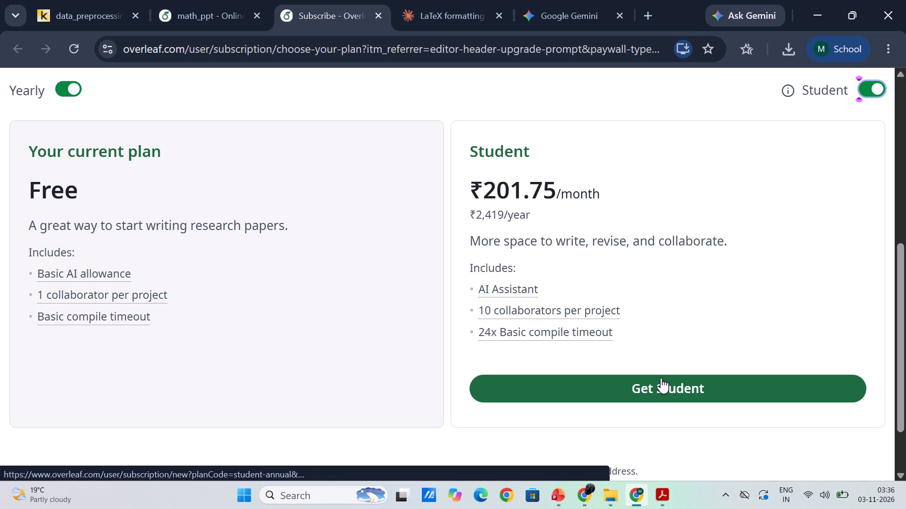
{"action": "scroll", "coordinate": [531, 257], "scroll_direction": "up", "scroll_amount": 6}
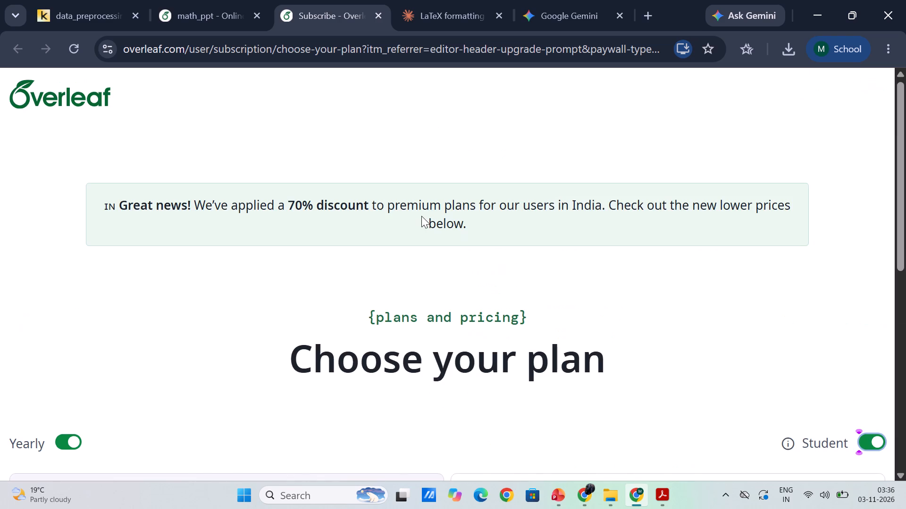
{"action": "scroll", "coordinate": [421, 216], "scroll_direction": "down", "scroll_amount": 4}
{"action": "scroll", "coordinate": [421, 216], "scroll_direction": "up", "scroll_amount": 4}
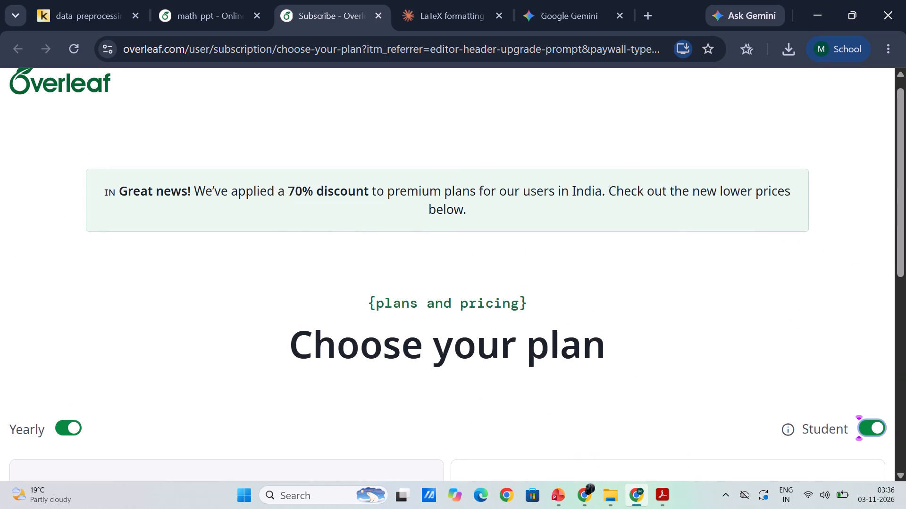
{"action": "scroll", "coordinate": [446, 190], "scroll_direction": "up", "scroll_amount": 3}
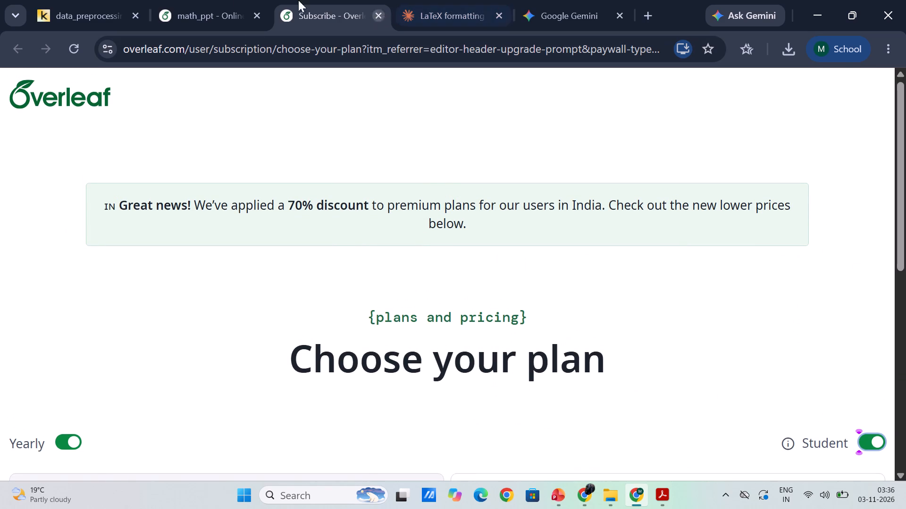
{"action": "left_click", "coordinate": [192, 9]}
{"action": "scroll", "coordinate": [349, 244], "scroll_direction": "up", "scroll_amount": 6}
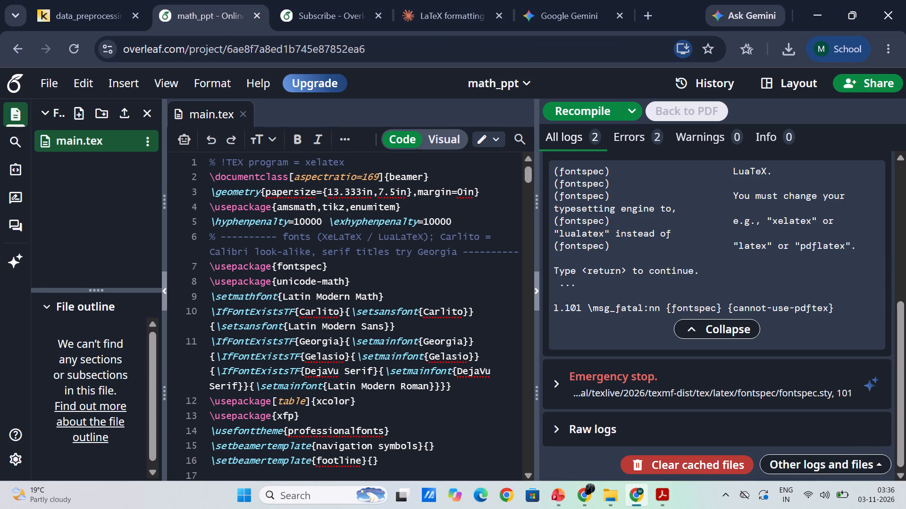
{"action": "left_click", "coordinate": [498, 140]}
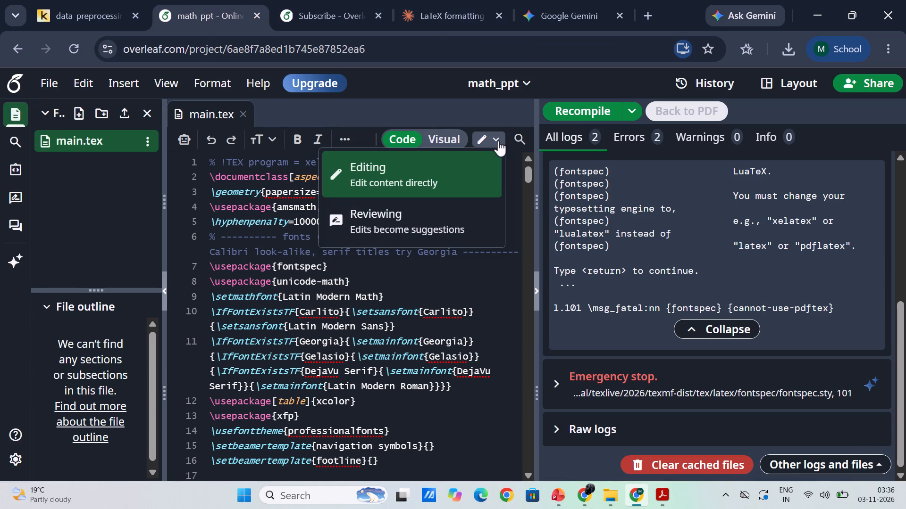
{"action": "left_click", "coordinate": [498, 140]}
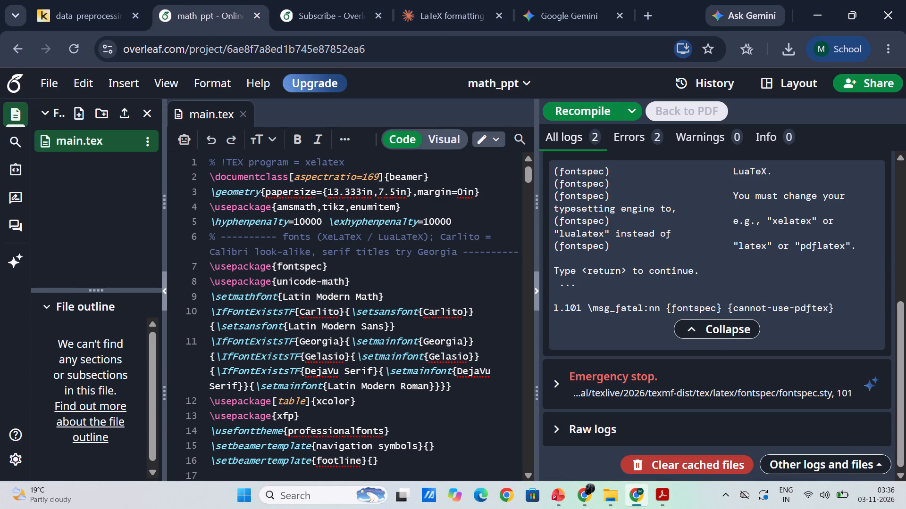
{"action": "key", "text": "Print"}
{"action": "left_click_drag", "start_coordinate": [0, 8], "coordinate": [287, 229]}
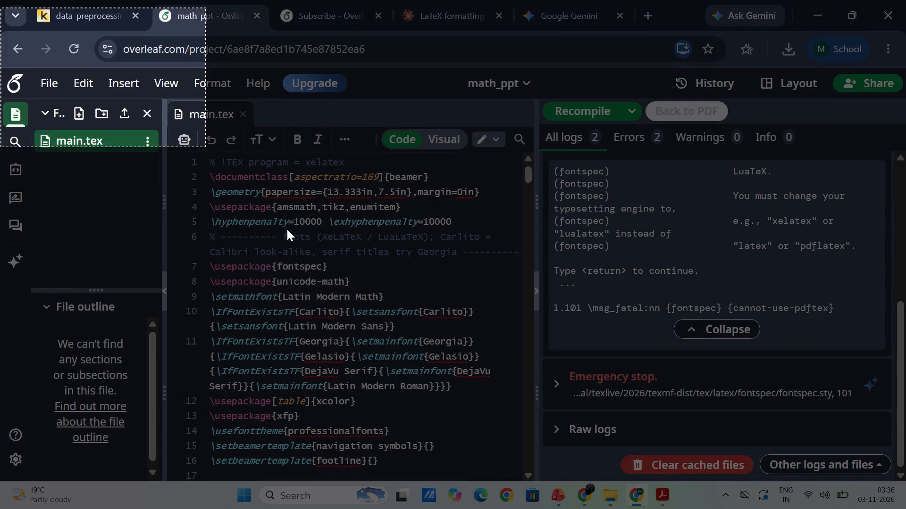
{"action": "left_click_drag", "start_coordinate": [287, 229], "coordinate": [898, 469]}
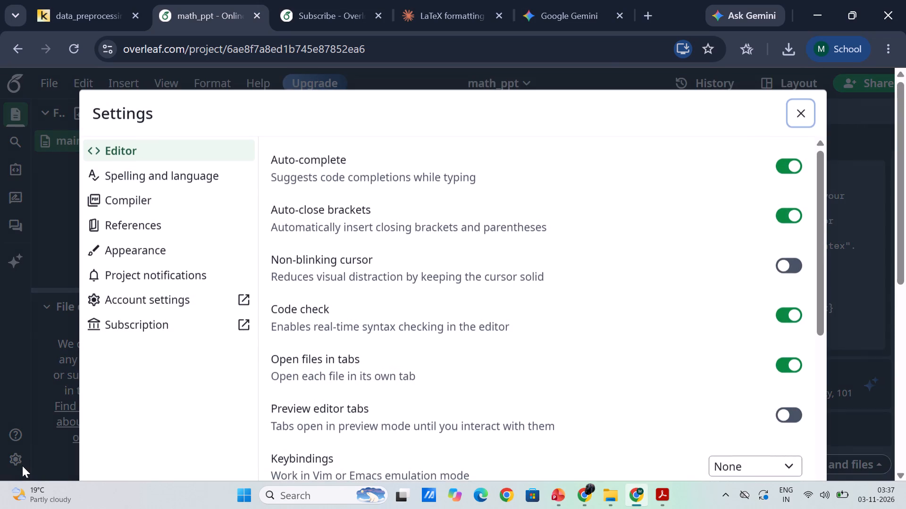
{"action": "left_click", "coordinate": [148, 208]}
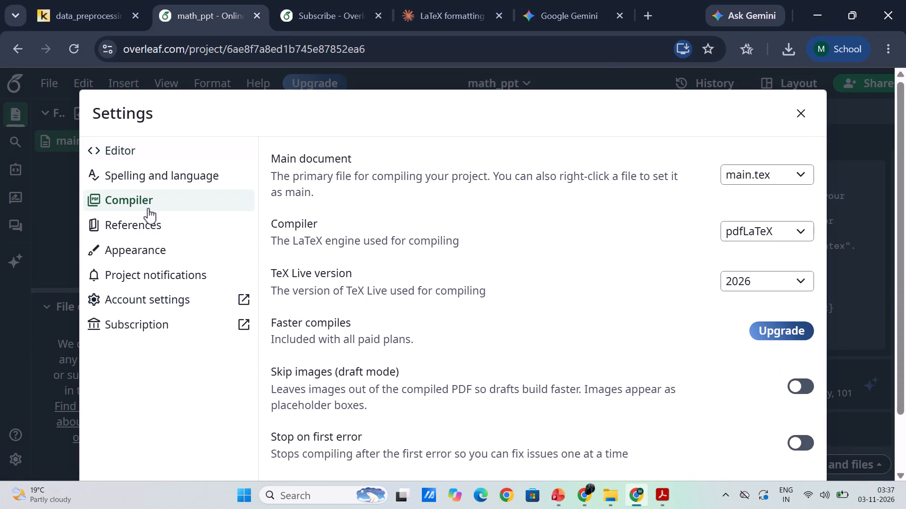
{"action": "left_click", "coordinate": [787, 235]}
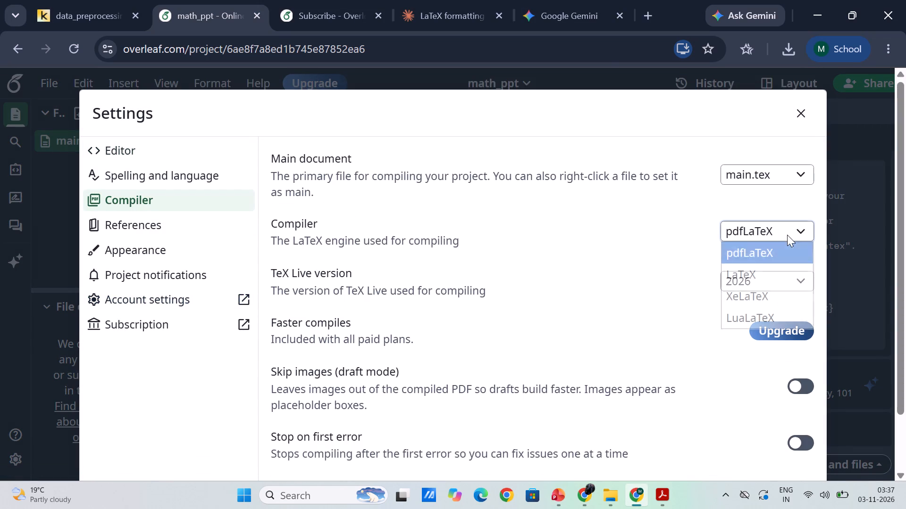
{"action": "left_click", "coordinate": [734, 291]}
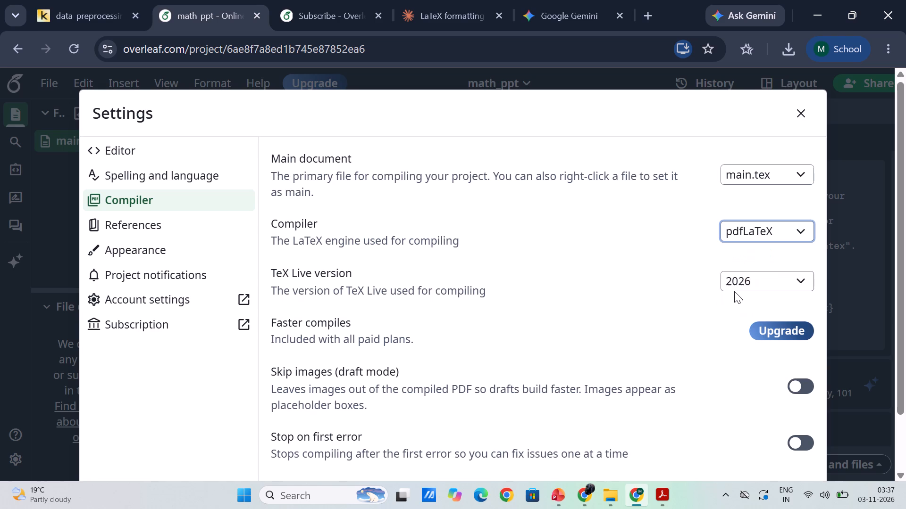
Close the project settings and recompile the math_ppt project with XeLaTeX.
{"action": "scroll", "coordinate": [679, 315], "scroll_direction": "down", "scroll_amount": 4}
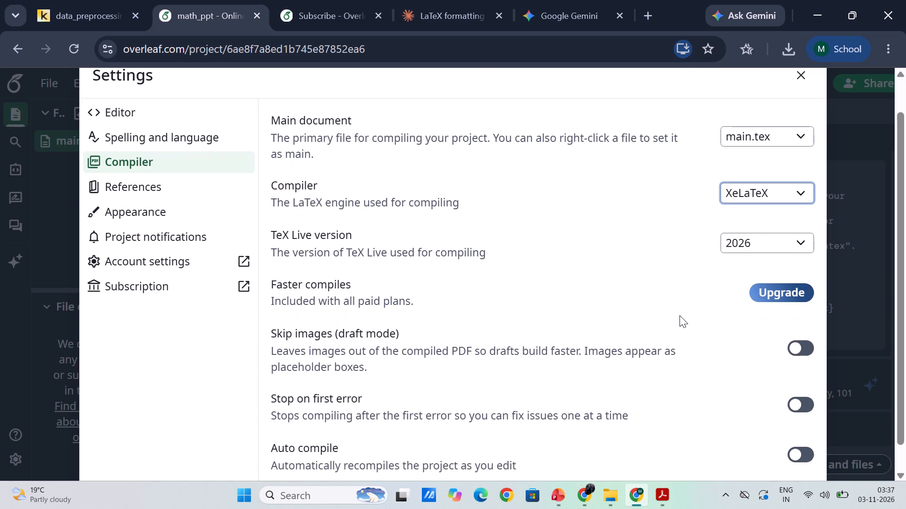
{"action": "scroll", "coordinate": [699, 258], "scroll_direction": "up", "scroll_amount": 3}
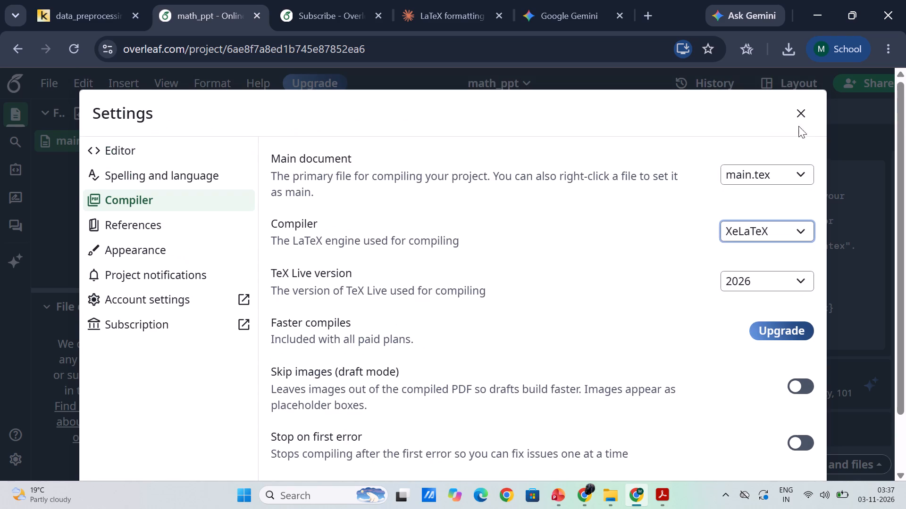
{"action": "left_click", "coordinate": [800, 115]}
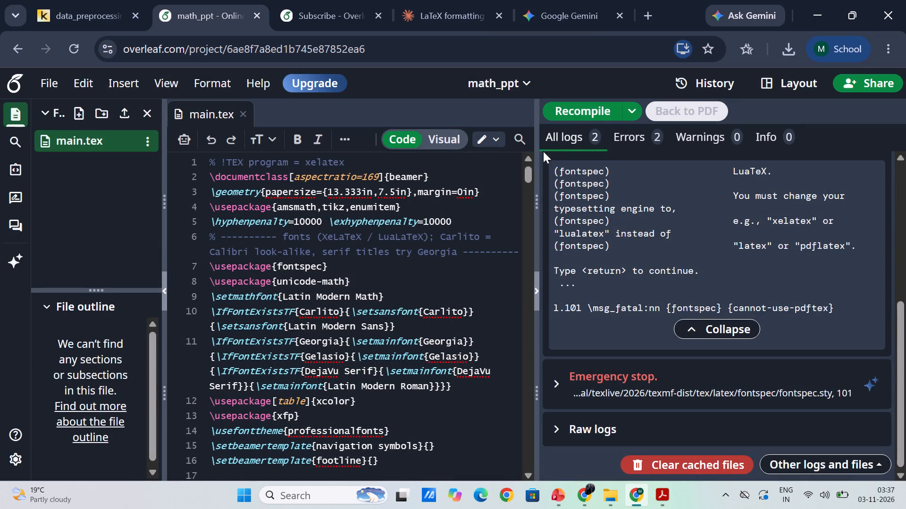
{"action": "left_click", "coordinate": [597, 117]}
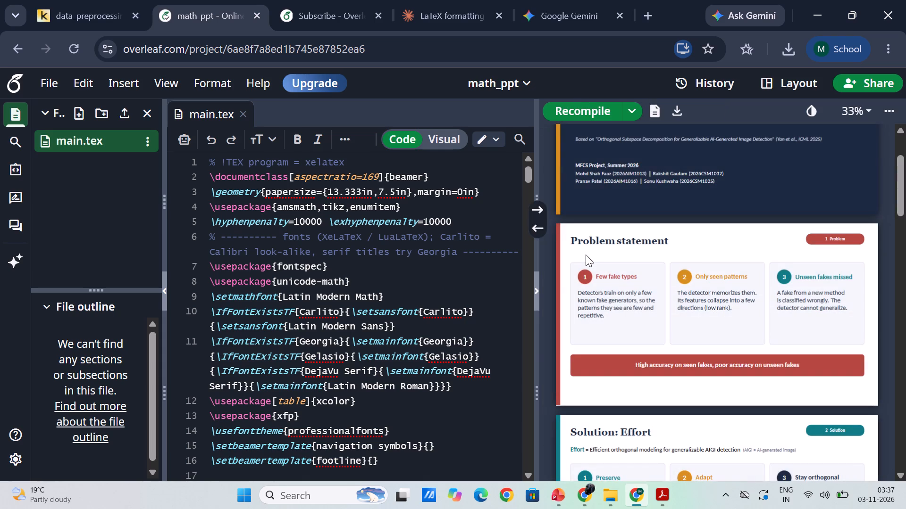
Check the compiled slides from the title through Algorithm (2), including a close view of the loss equations.
{"action": "scroll", "coordinate": [689, 261], "scroll_direction": "up", "scroll_amount": 4}
{"action": "scroll", "coordinate": [689, 261], "scroll_direction": "down", "scroll_amount": 2}
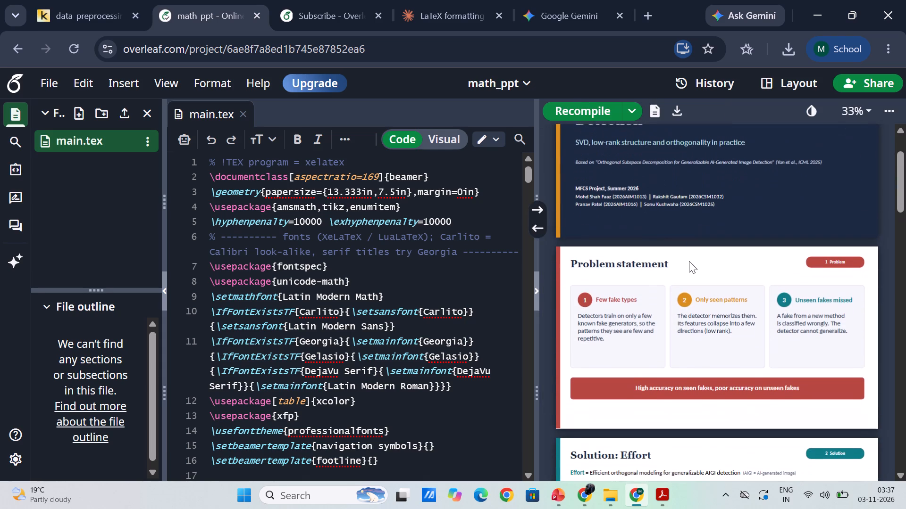
{"action": "scroll", "coordinate": [689, 261], "scroll_direction": "down", "scroll_amount": 8}
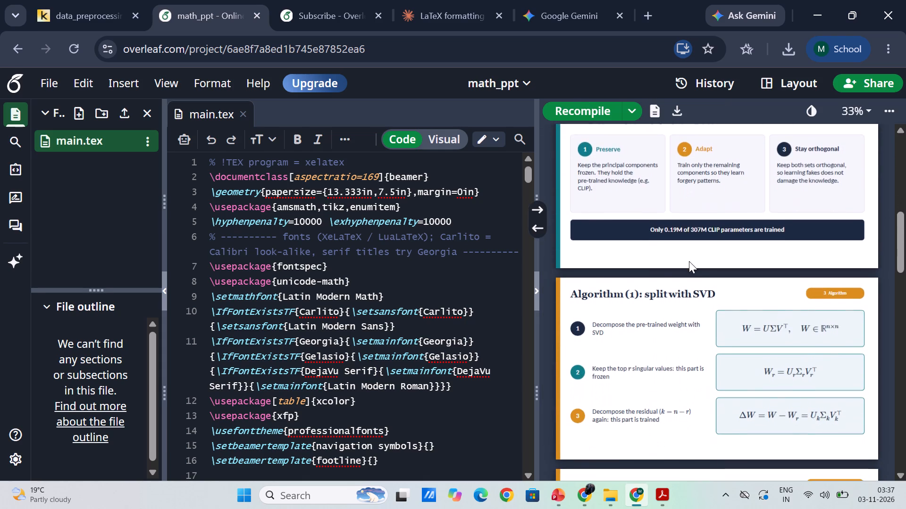
{"action": "scroll", "coordinate": [689, 261], "scroll_direction": "down", "scroll_amount": 3}
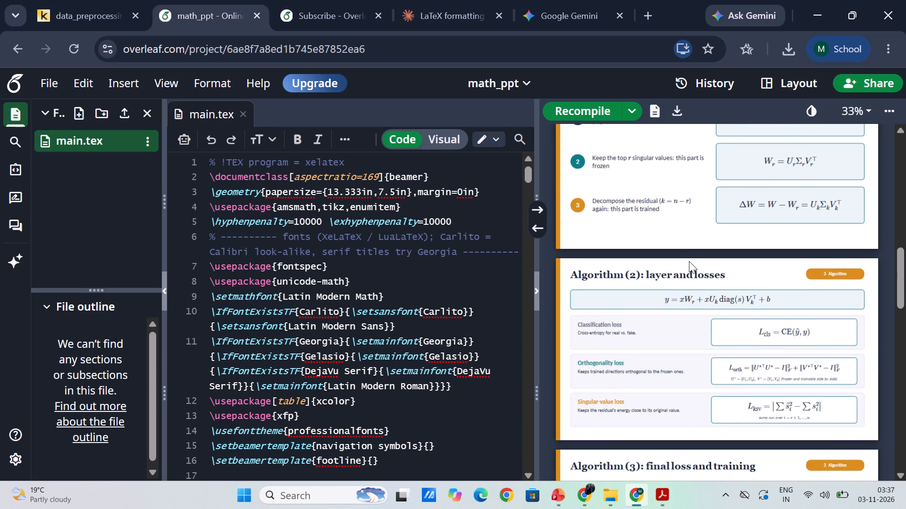
{"action": "scroll", "coordinate": [689, 261], "scroll_direction": "down", "scroll_amount": 1}
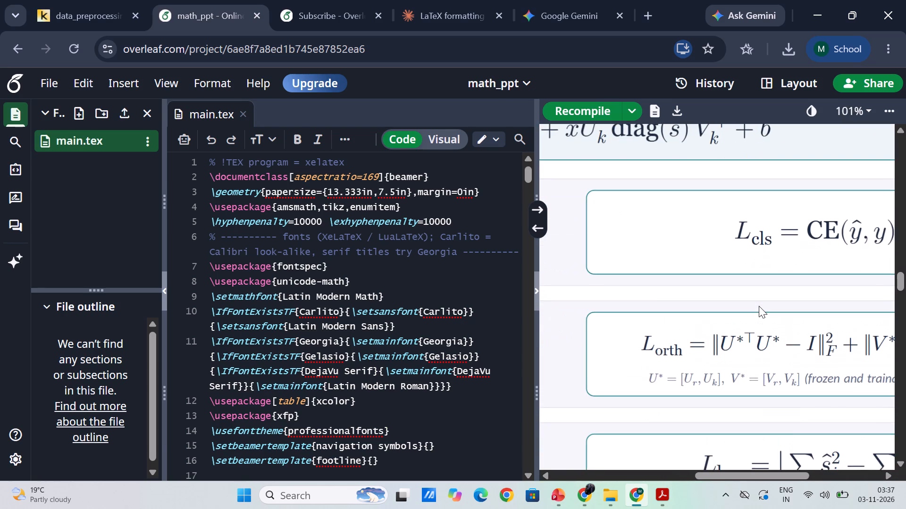
{"action": "scroll", "coordinate": [759, 306], "scroll_direction": "left", "scroll_amount": 1}
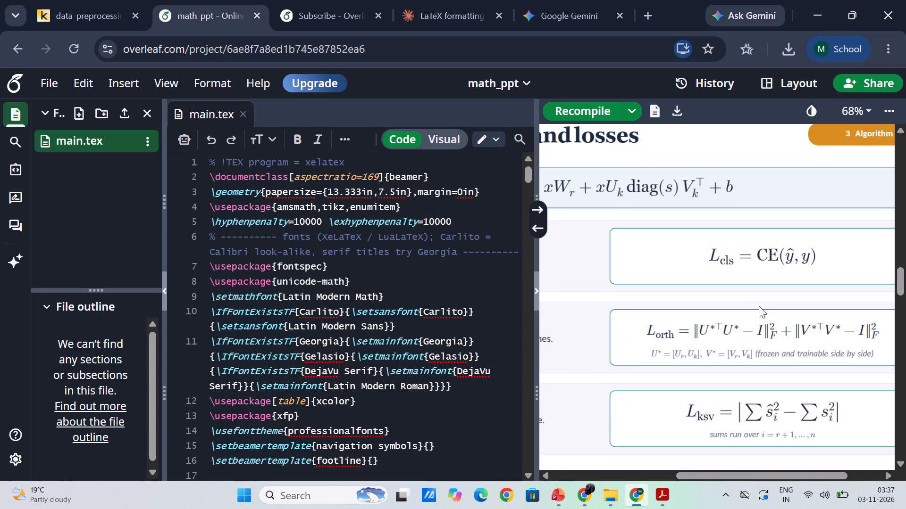
{"action": "scroll", "coordinate": [759, 306], "scroll_direction": "left", "scroll_amount": 1}
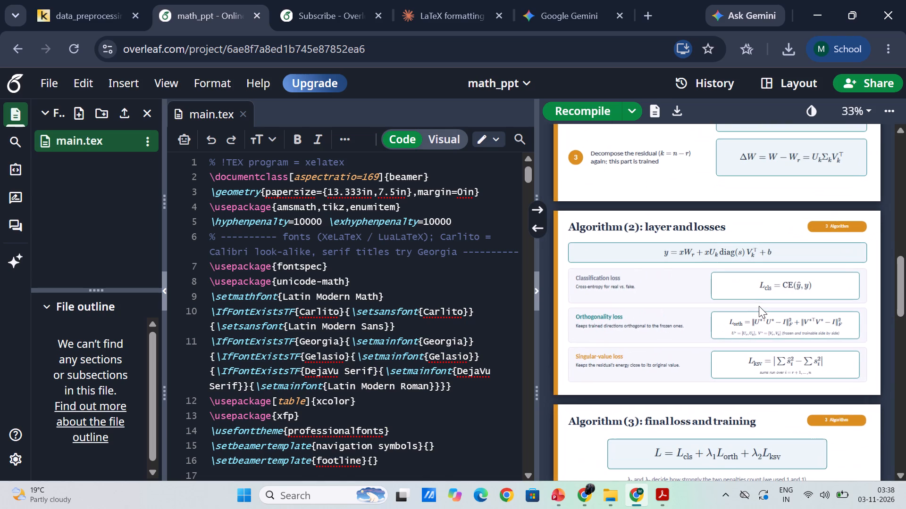
Examine the compiled Algorithm (2), Algorithm (3) and "Implementation: what we did" slides in the PDF preview.
{"action": "scroll", "coordinate": [759, 306], "scroll_direction": "down", "scroll_amount": 2}
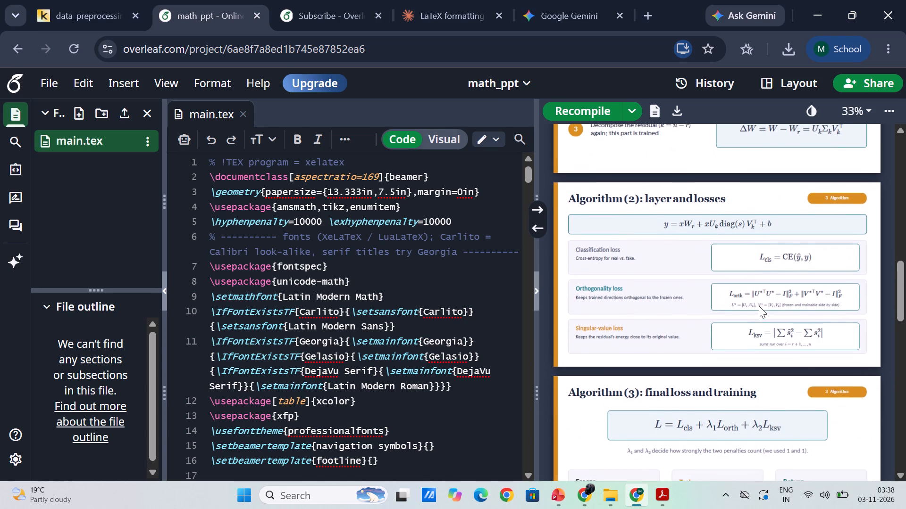
{"action": "scroll", "coordinate": [759, 306], "scroll_direction": "down", "scroll_amount": 2}
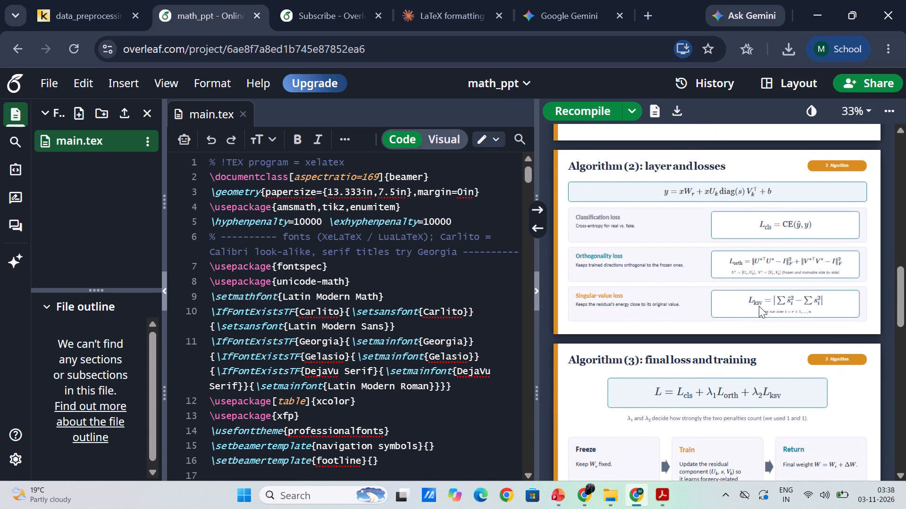
{"action": "scroll", "coordinate": [759, 306], "scroll_direction": "down", "scroll_amount": 1}
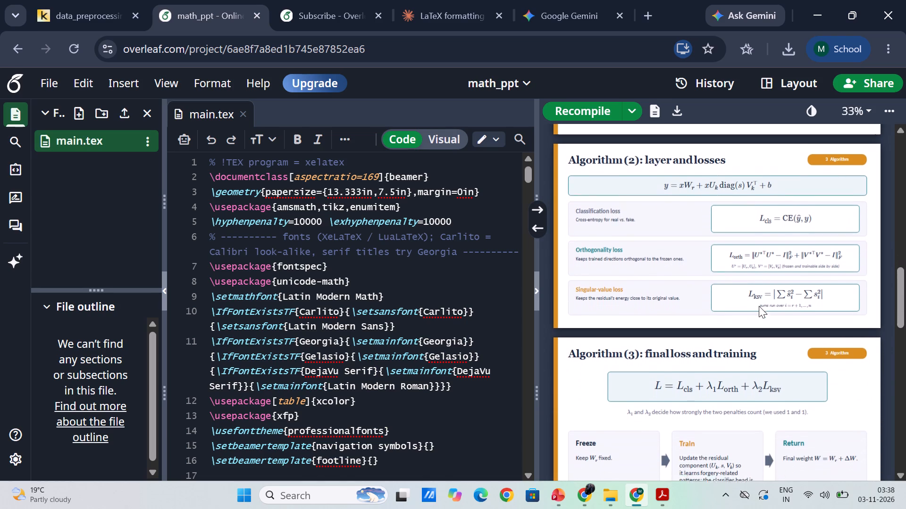
{"action": "scroll", "coordinate": [759, 306], "scroll_direction": "down", "scroll_amount": 3}
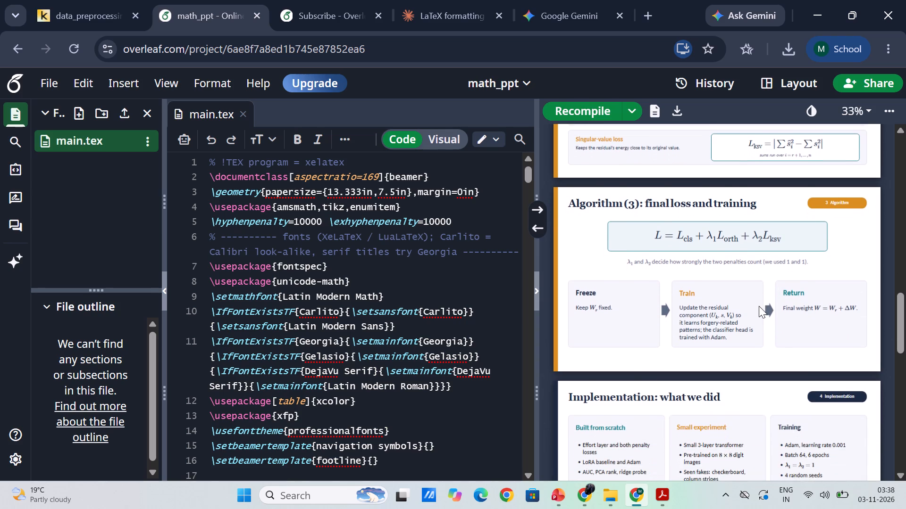
{"action": "scroll", "coordinate": [759, 306], "scroll_direction": "down", "scroll_amount": 1}
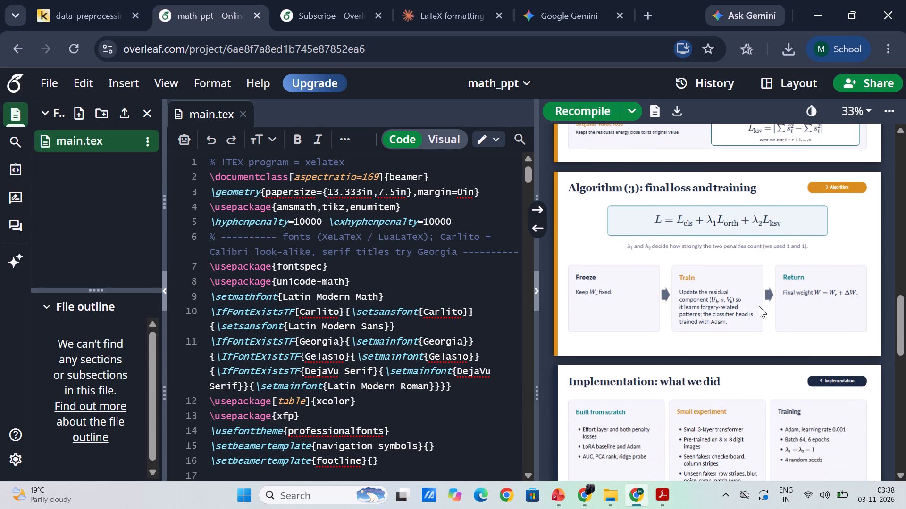
{"action": "scroll", "coordinate": [759, 306], "scroll_direction": "down", "scroll_amount": 2}
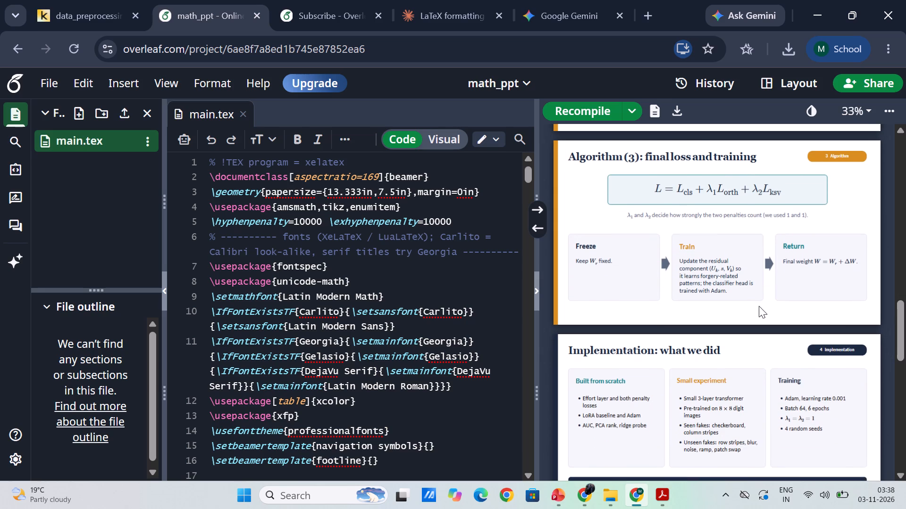
Look over the preamble and colour palette in main.tex, and recheck the Problem statement and Solution: Effort slides.
{"action": "scroll", "coordinate": [438, 349], "scroll_direction": "down", "scroll_amount": 2}
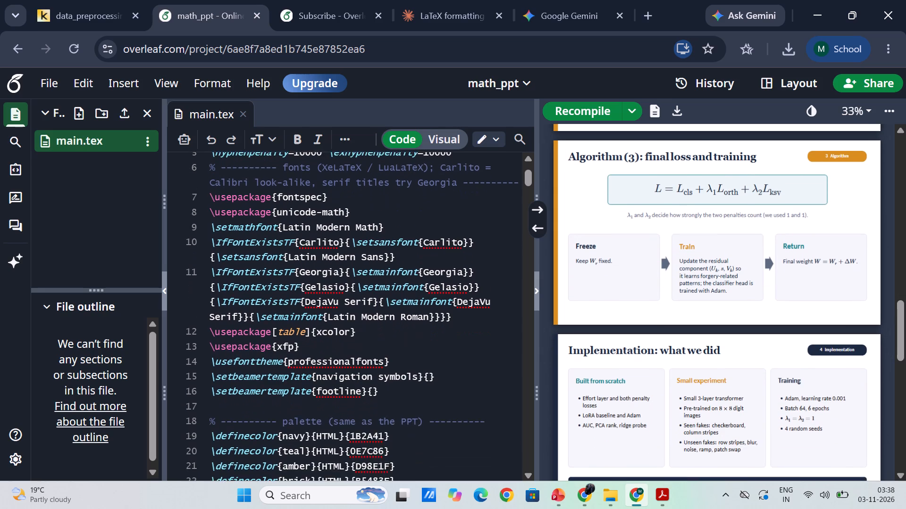
{"action": "scroll", "coordinate": [438, 349], "scroll_direction": "down", "scroll_amount": 1}
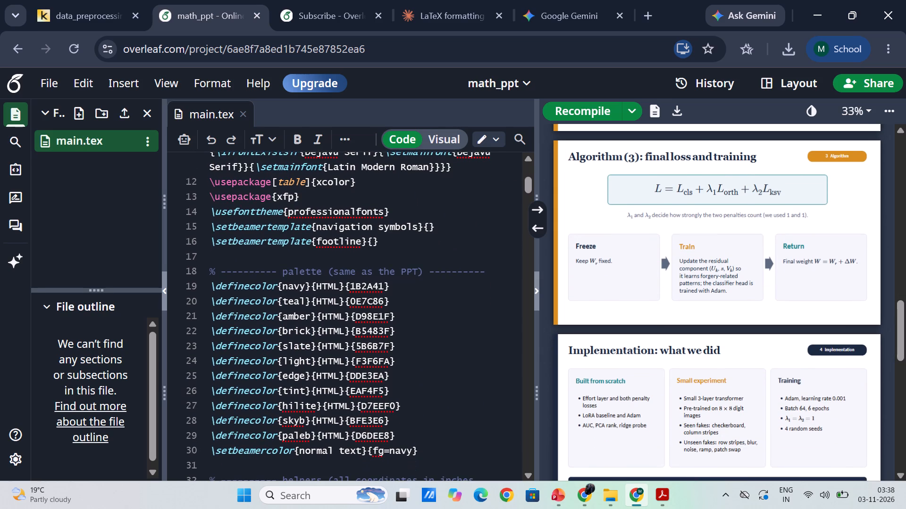
{"action": "scroll", "coordinate": [438, 349], "scroll_direction": "down", "scroll_amount": 1}
{"action": "scroll", "coordinate": [438, 349], "scroll_direction": "up", "scroll_amount": 7}
{"action": "scroll", "coordinate": [654, 297], "scroll_direction": "up", "scroll_amount": 9}
{"action": "scroll", "coordinate": [654, 297], "scroll_direction": "down", "scroll_amount": 2}
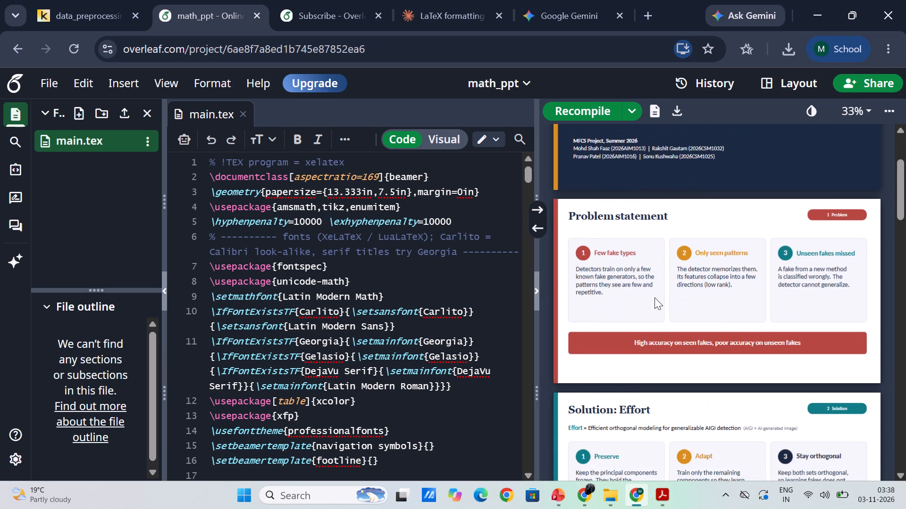
{"action": "scroll", "coordinate": [654, 297], "scroll_direction": "down", "scroll_amount": 2}
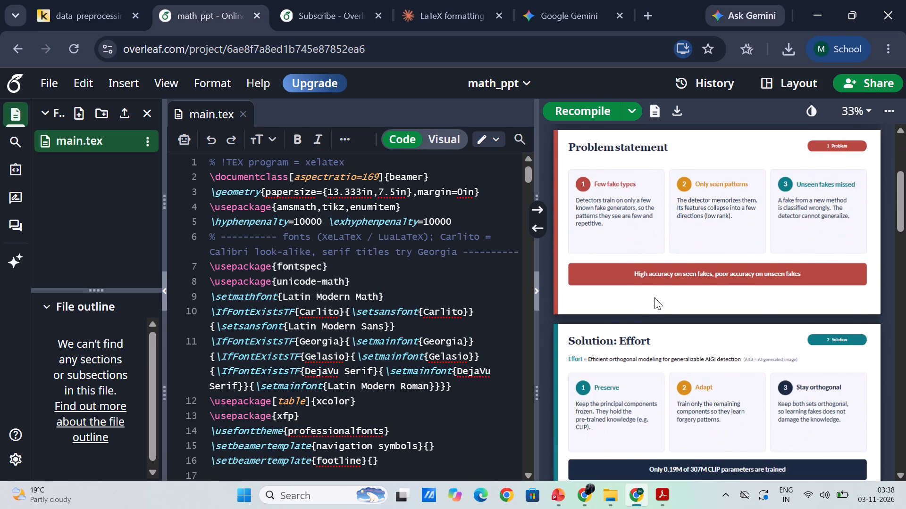
{"action": "scroll", "coordinate": [654, 297], "scroll_direction": "down", "scroll_amount": 1}
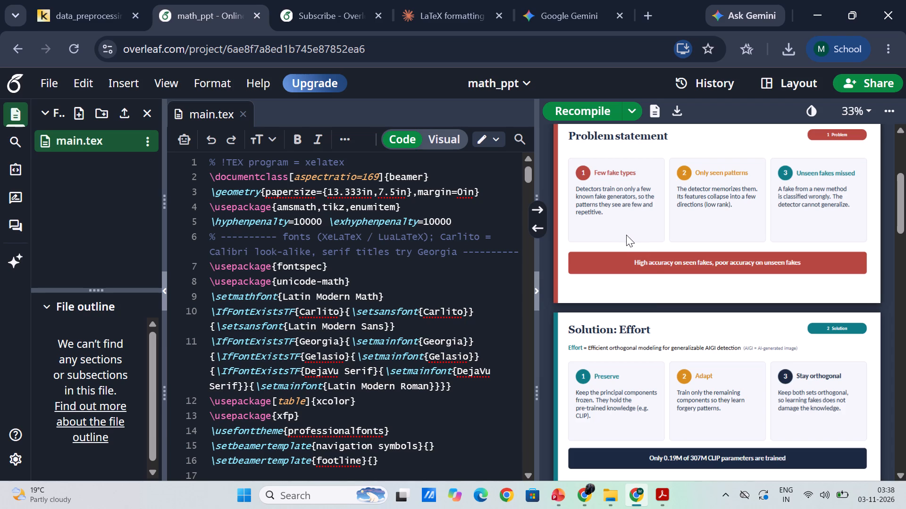
Read through the main.tex source from the preamble to the Algorithm 3 frame.
{"action": "scroll", "coordinate": [495, 288], "scroll_direction": "up", "scroll_amount": 3}
{"action": "scroll", "coordinate": [393, 347], "scroll_direction": "down", "scroll_amount": 6}
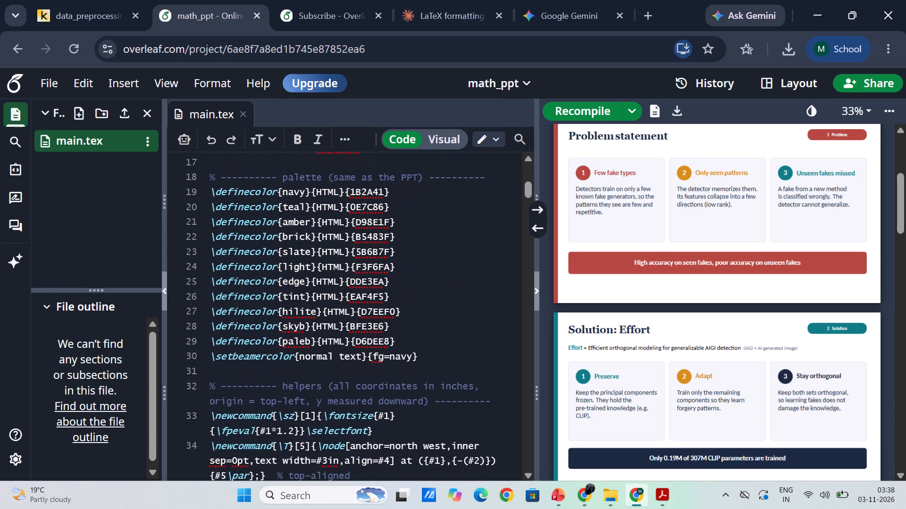
{"action": "scroll", "coordinate": [393, 347], "scroll_direction": "down", "scroll_amount": 8}
{"action": "scroll", "coordinate": [393, 347], "scroll_direction": "up", "scroll_amount": 1}
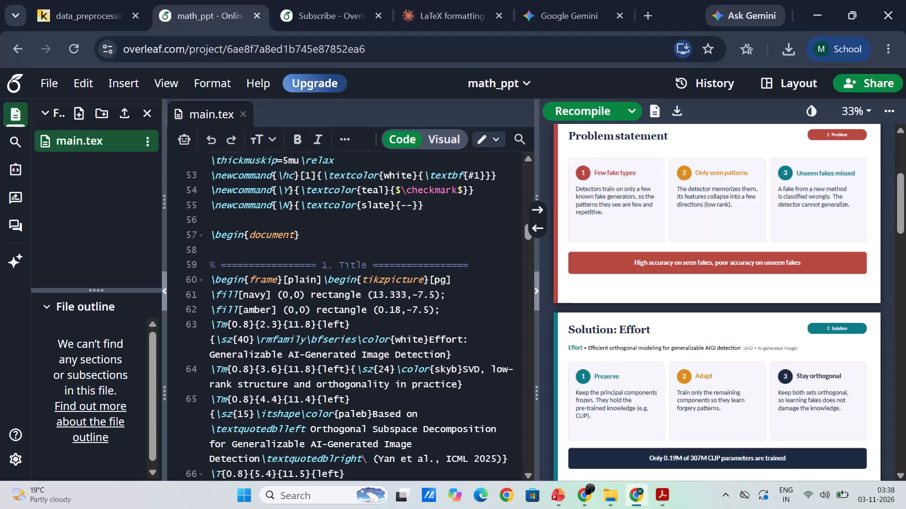
{"action": "scroll", "coordinate": [393, 347], "scroll_direction": "up", "scroll_amount": 1}
{"action": "scroll", "coordinate": [393, 347], "scroll_direction": "down", "scroll_amount": 10}
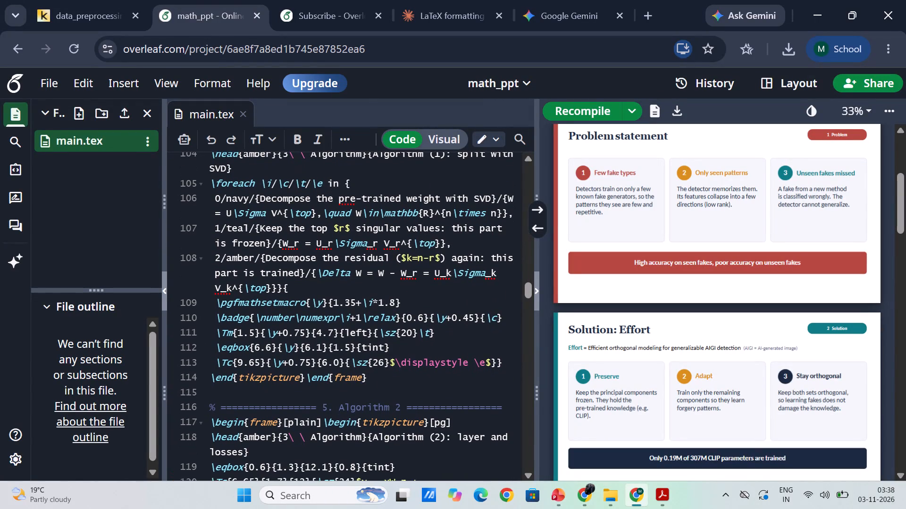
{"action": "scroll", "coordinate": [393, 347], "scroll_direction": "up", "scroll_amount": 2}
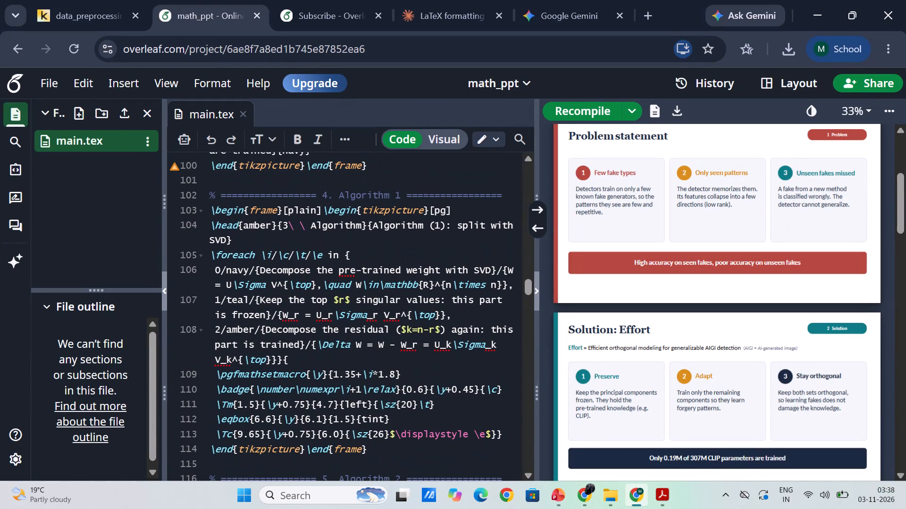
{"action": "scroll", "coordinate": [337, 297], "scroll_direction": "down", "scroll_amount": 3}
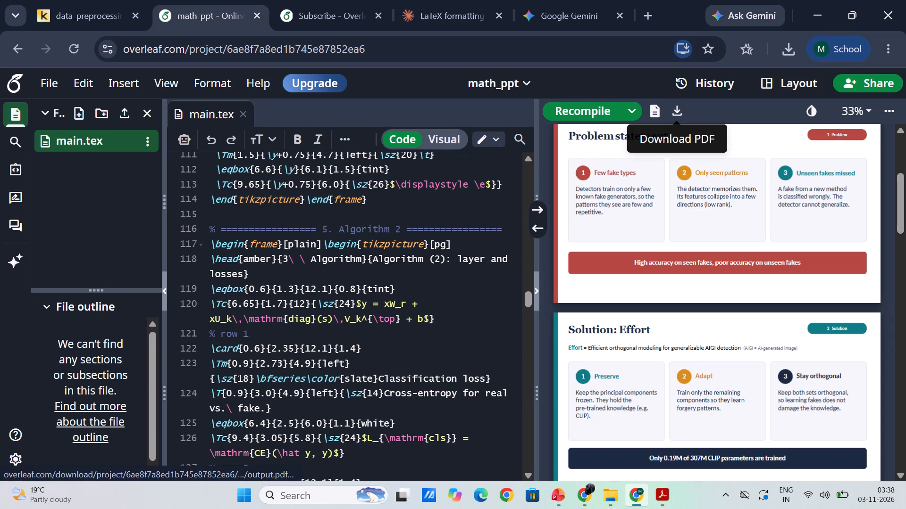
{"action": "scroll", "coordinate": [328, 301], "scroll_direction": "down", "scroll_amount": 2}
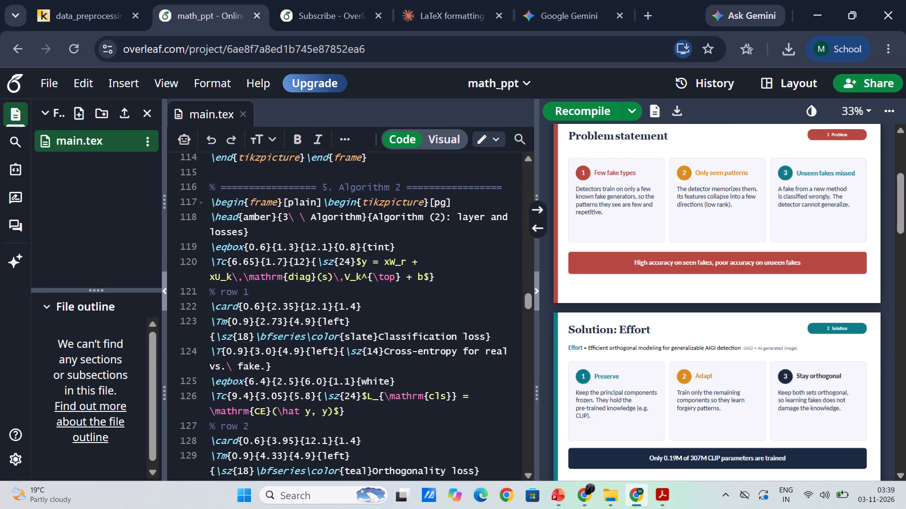
{"action": "scroll", "coordinate": [328, 301], "scroll_direction": "down", "scroll_amount": 2}
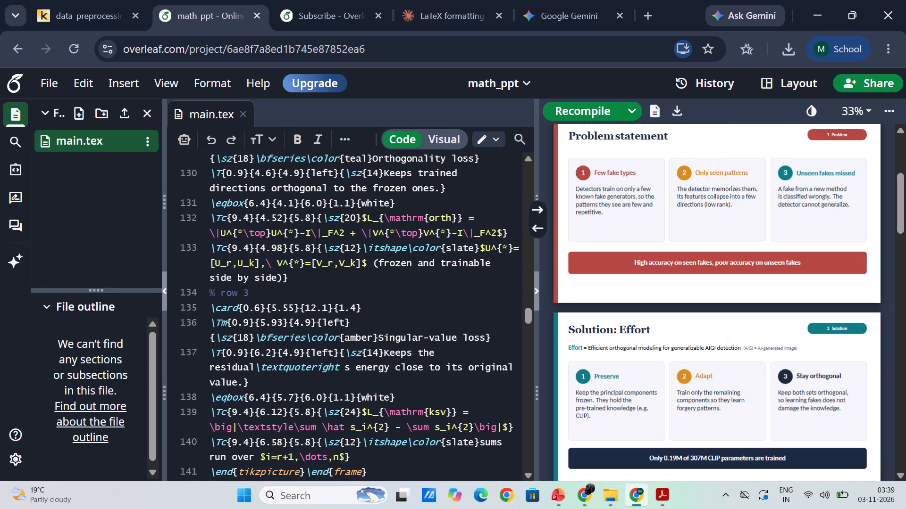
{"action": "scroll", "coordinate": [328, 301], "scroll_direction": "down", "scroll_amount": 2}
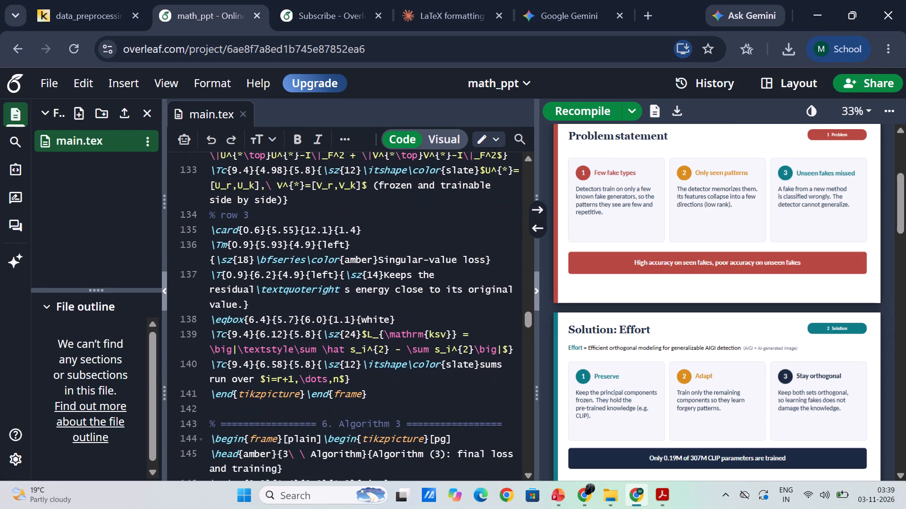
{"action": "scroll", "coordinate": [328, 301], "scroll_direction": "down", "scroll_amount": 1}
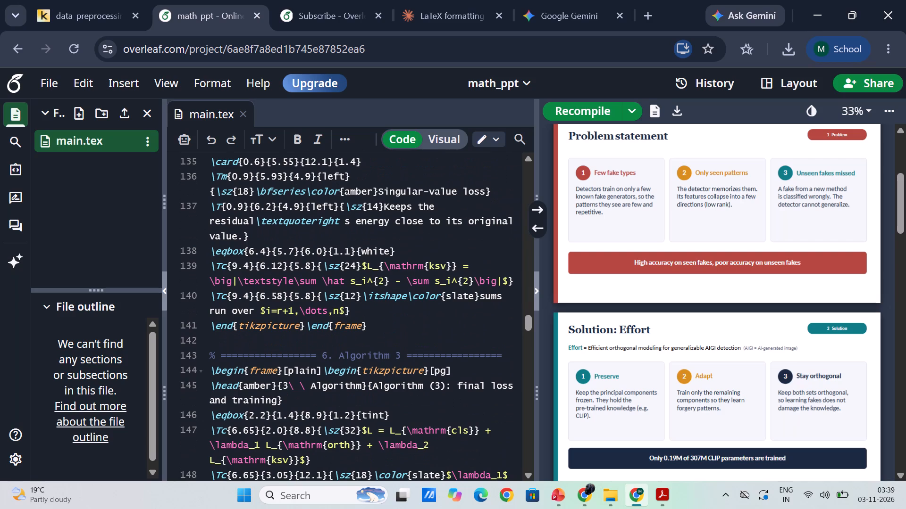
Review the font setup and helper commands at the start of main.tex, and view the compiled title slide.
{"action": "scroll", "coordinate": [328, 301], "scroll_direction": "up", "scroll_amount": 20}
{"action": "scroll", "coordinate": [328, 301], "scroll_direction": "up", "scroll_amount": 1}
{"action": "scroll", "coordinate": [328, 301], "scroll_direction": "down", "scroll_amount": 2}
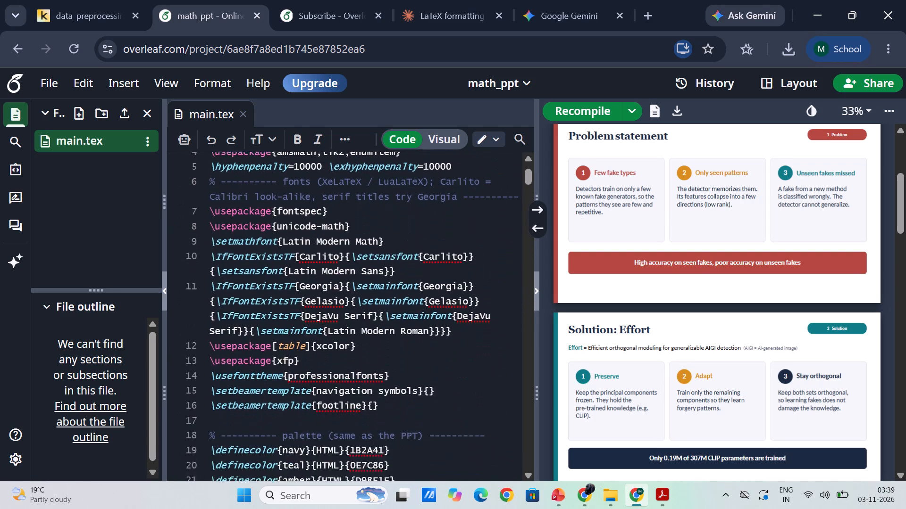
{"action": "scroll", "coordinate": [328, 301], "scroll_direction": "down", "scroll_amount": 6}
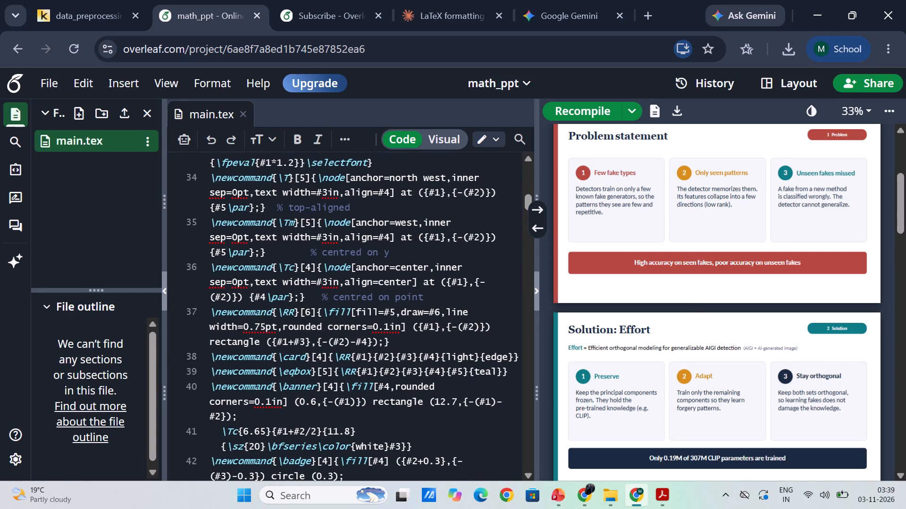
{"action": "scroll", "coordinate": [689, 298], "scroll_direction": "up", "scroll_amount": 3}
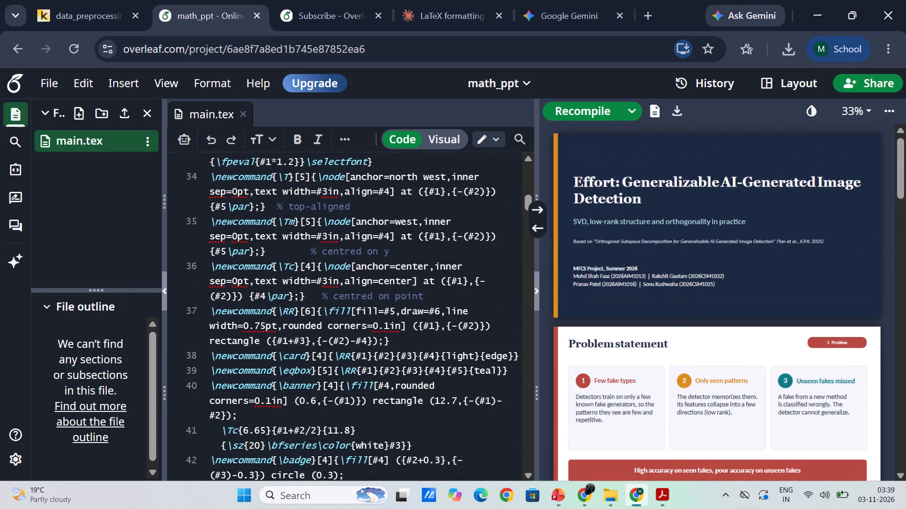
{"action": "scroll", "coordinate": [375, 358], "scroll_direction": "up", "scroll_amount": 4}
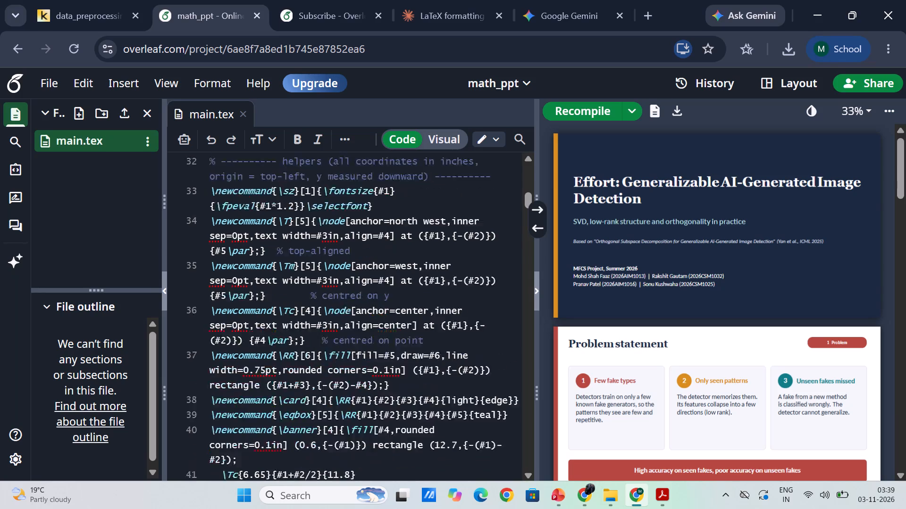
Read main.tex from the font setup through the colour palette and helper commands to the Title frame.
{"action": "scroll", "coordinate": [375, 358], "scroll_direction": "up", "scroll_amount": 2}
{"action": "scroll", "coordinate": [313, 368], "scroll_direction": "down", "scroll_amount": 4}
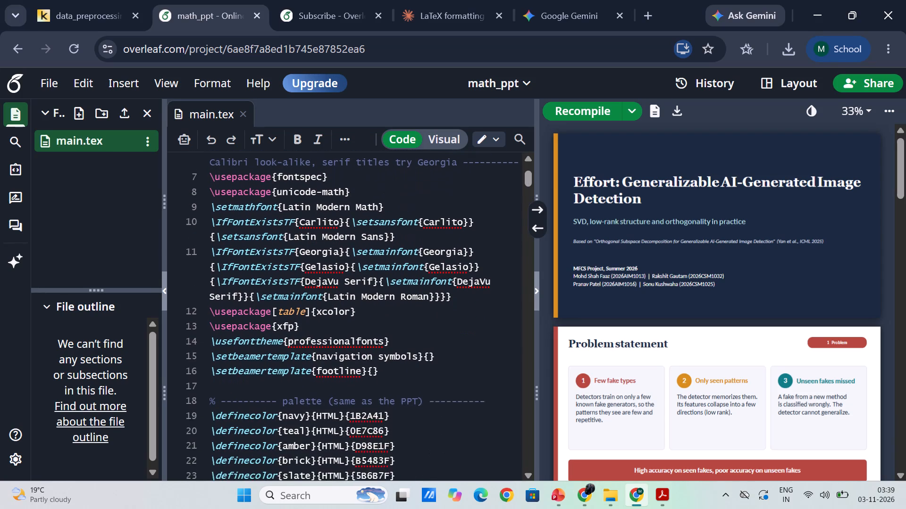
{"action": "scroll", "coordinate": [313, 368], "scroll_direction": "down", "scroll_amount": 2}
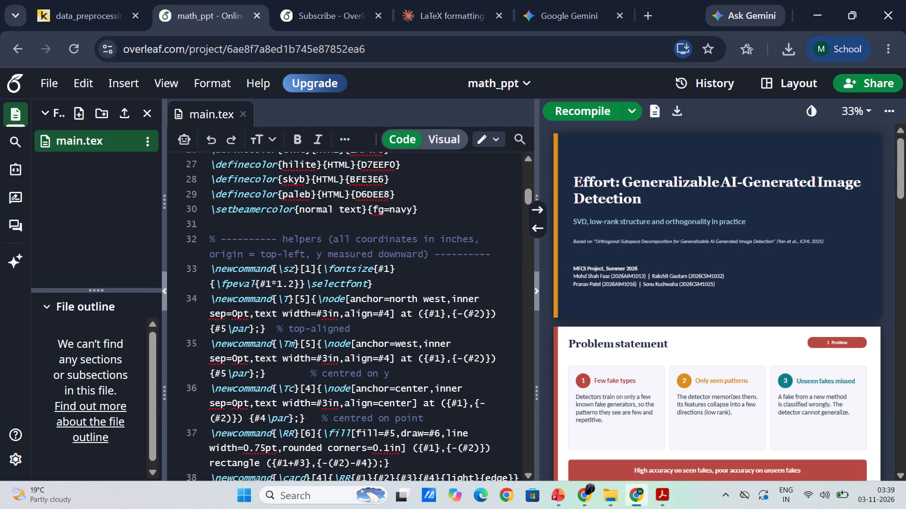
{"action": "scroll", "coordinate": [313, 368], "scroll_direction": "down", "scroll_amount": 3}
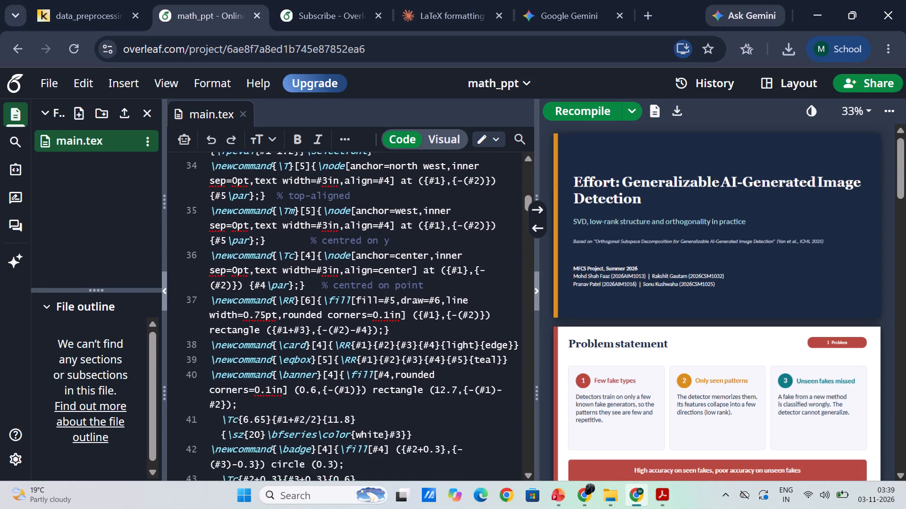
{"action": "scroll", "coordinate": [313, 368], "scroll_direction": "down", "scroll_amount": 3}
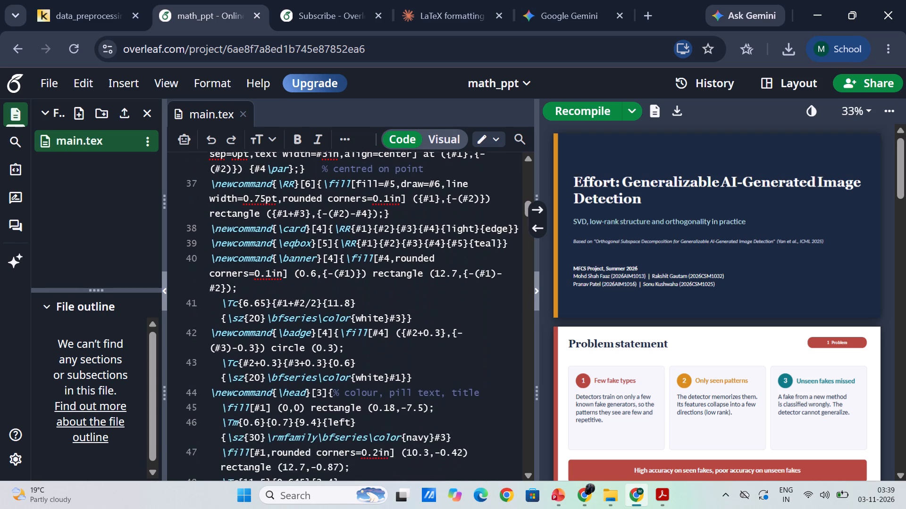
{"action": "scroll", "coordinate": [313, 368], "scroll_direction": "down", "scroll_amount": 3}
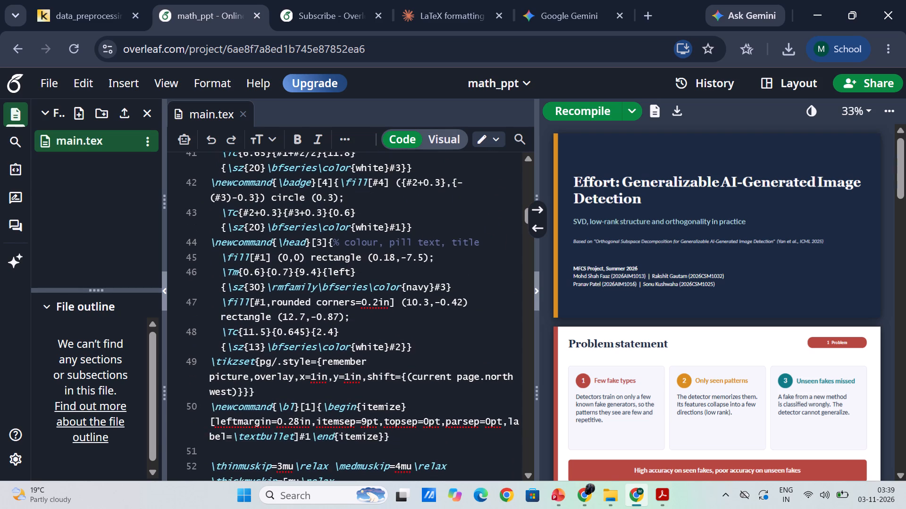
{"action": "scroll", "coordinate": [313, 368], "scroll_direction": "down", "scroll_amount": 3}
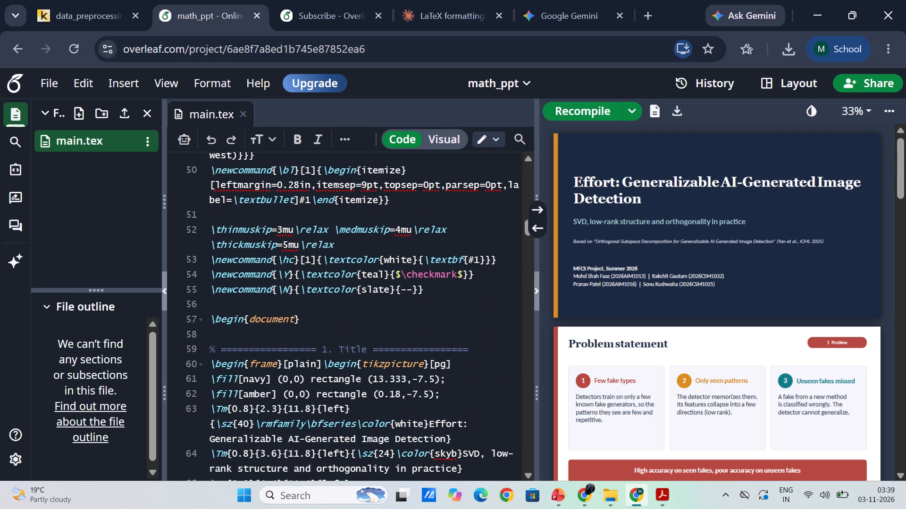
{"action": "scroll", "coordinate": [313, 368], "scroll_direction": "down", "scroll_amount": 4}
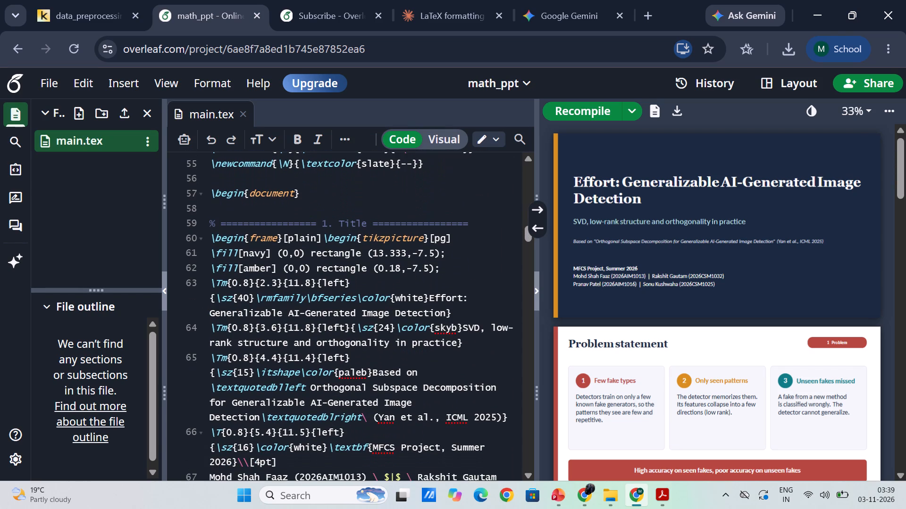
{"action": "scroll", "coordinate": [313, 368], "scroll_direction": "down", "scroll_amount": 2}
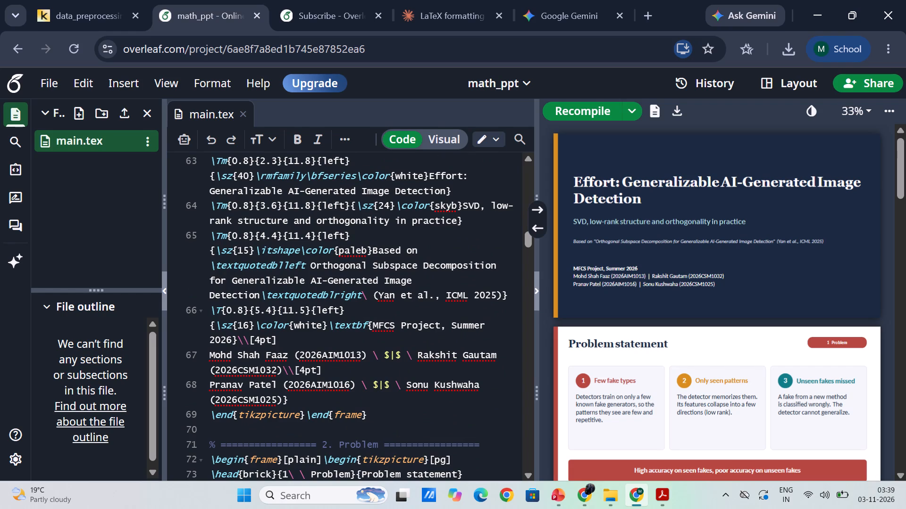
Remove ", Summer 2026" after "MFCS Project" in the Title frame of main.tex and recompile the presentation.
{"action": "left_click", "coordinate": [232, 336]}
{"action": "key", "text": "BackSpace"}
{"action": "key", "text": "BackSpace"}
{"action": "key", "text": "BackSpace"}
{"action": "key", "text": "BackSpace"}
{"action": "key", "text": "BackSpace"}
{"action": "key", "text": "BackSpace"}
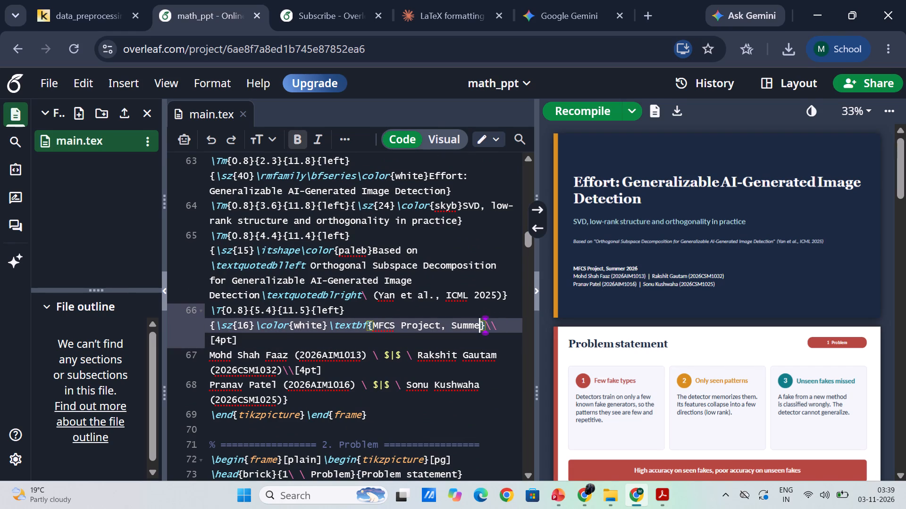
{"action": "key", "text": "BackSpace"}
{"action": "key", "text": "BackSpace"}
{"action": "key", "text": "BackSpace"}
{"action": "key", "text": "BackSpace"}
{"action": "key", "text": "BackSpace"}
{"action": "key", "text": "BackSpace"}
{"action": "key", "text": "BackSpace"}
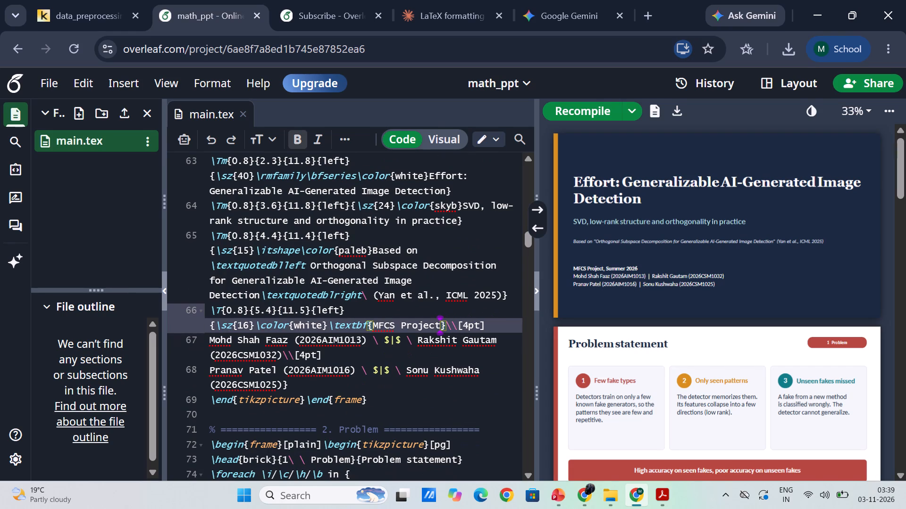
{"action": "key", "text": "ctrl+s"}
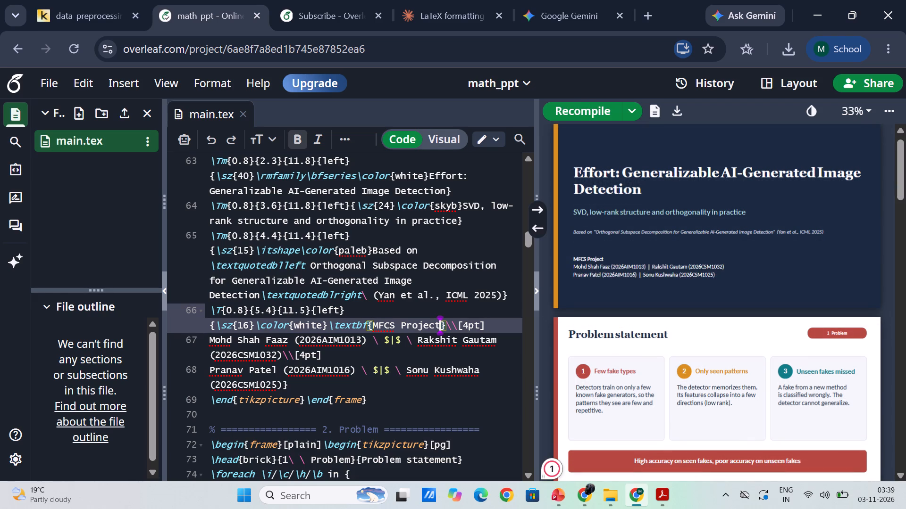
Read the Problem frame's source in main.tex and compare it with the compiled Problem statement and Solution: Effort slides.
{"action": "scroll", "coordinate": [506, 301], "scroll_direction": "down", "scroll_amount": 1}
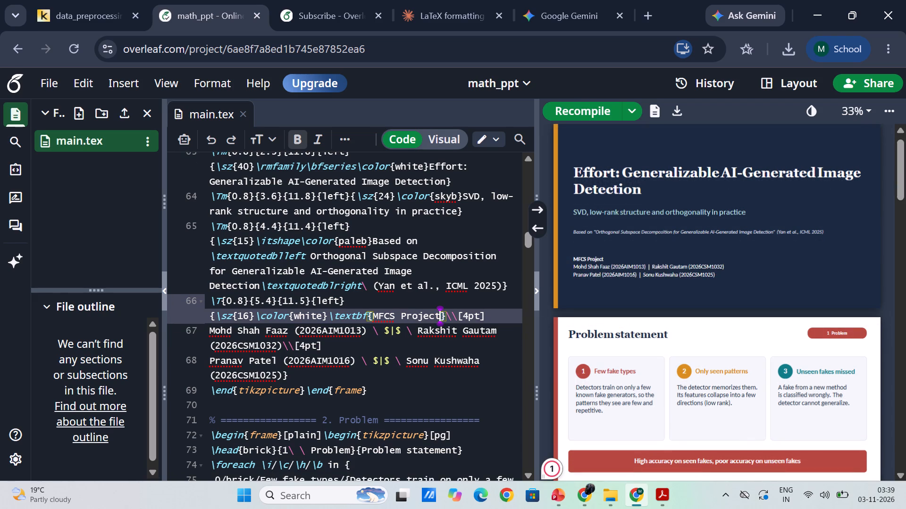
{"action": "scroll", "coordinate": [506, 301], "scroll_direction": "down", "scroll_amount": 1}
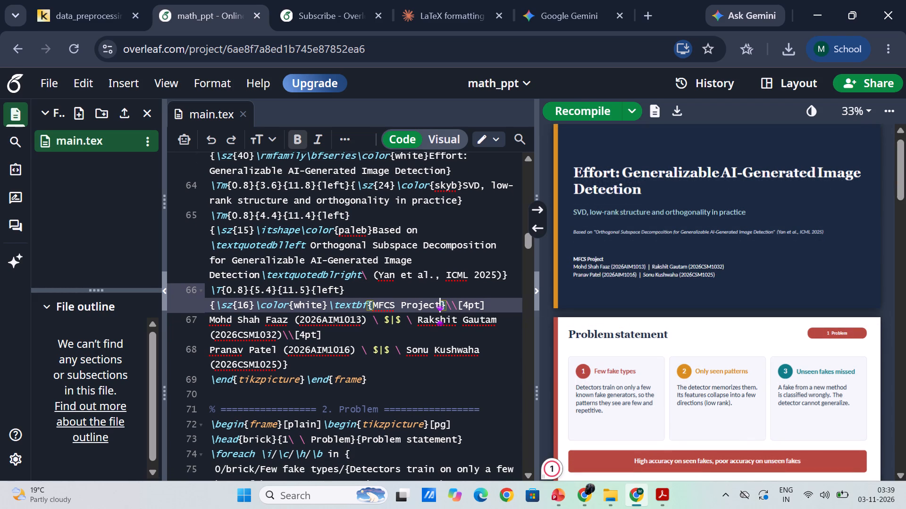
{"action": "scroll", "coordinate": [506, 301], "scroll_direction": "down", "scroll_amount": 2}
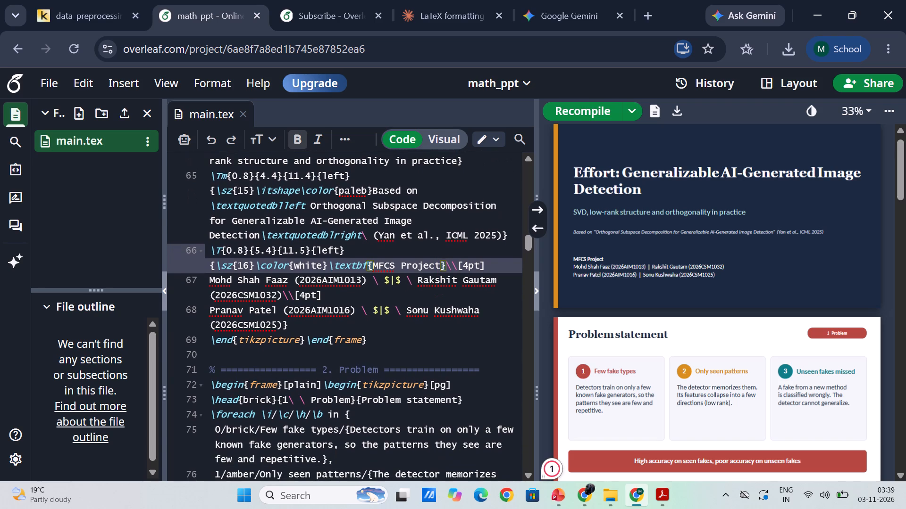
{"action": "scroll", "coordinate": [506, 301], "scroll_direction": "down", "scroll_amount": 1}
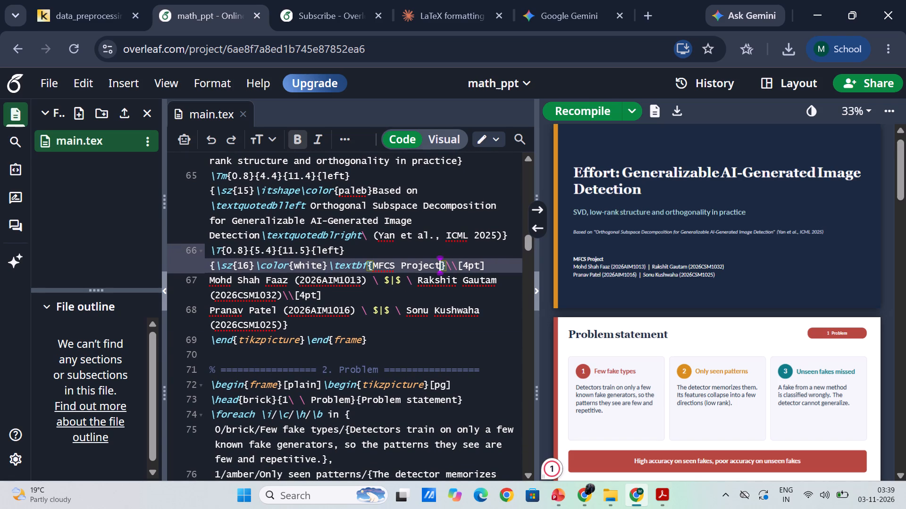
{"action": "left_click", "coordinate": [421, 340]}
{"action": "scroll", "coordinate": [421, 340], "scroll_direction": "down", "scroll_amount": 3}
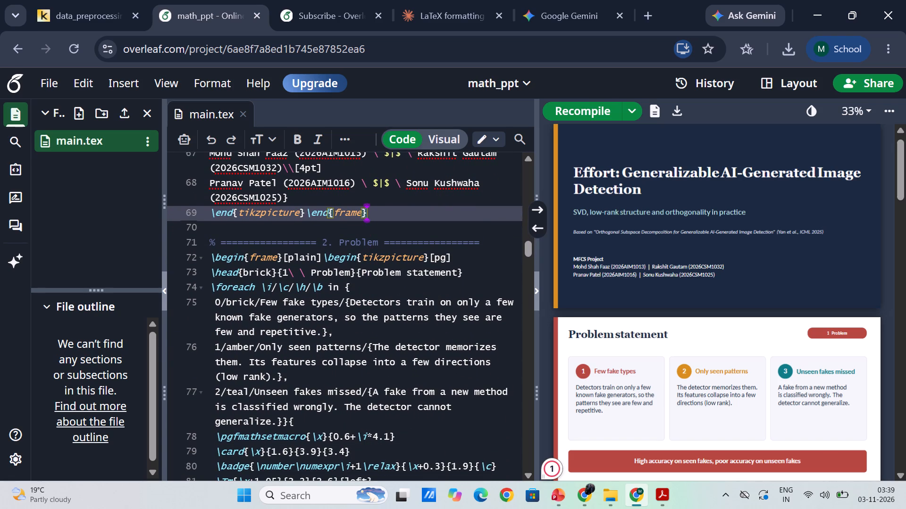
{"action": "scroll", "coordinate": [421, 340], "scroll_direction": "down", "scroll_amount": 1}
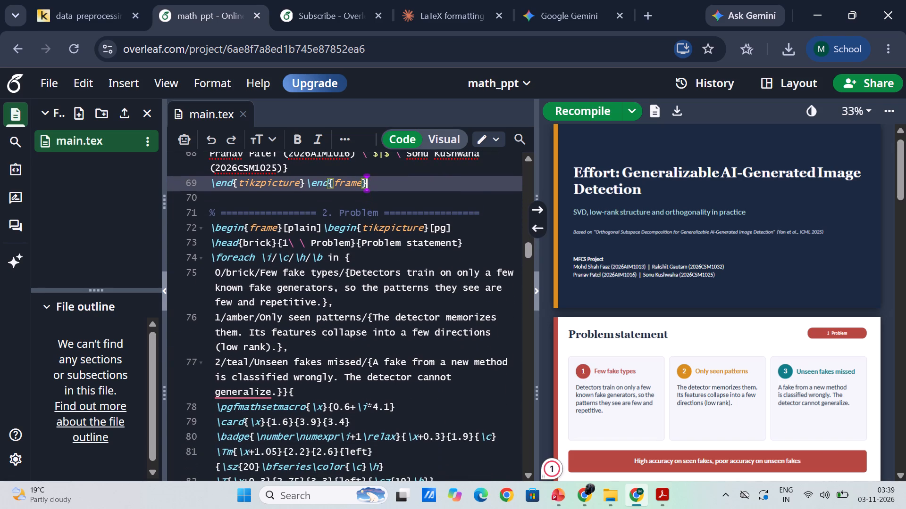
{"action": "scroll", "coordinate": [421, 340], "scroll_direction": "down", "scroll_amount": 1}
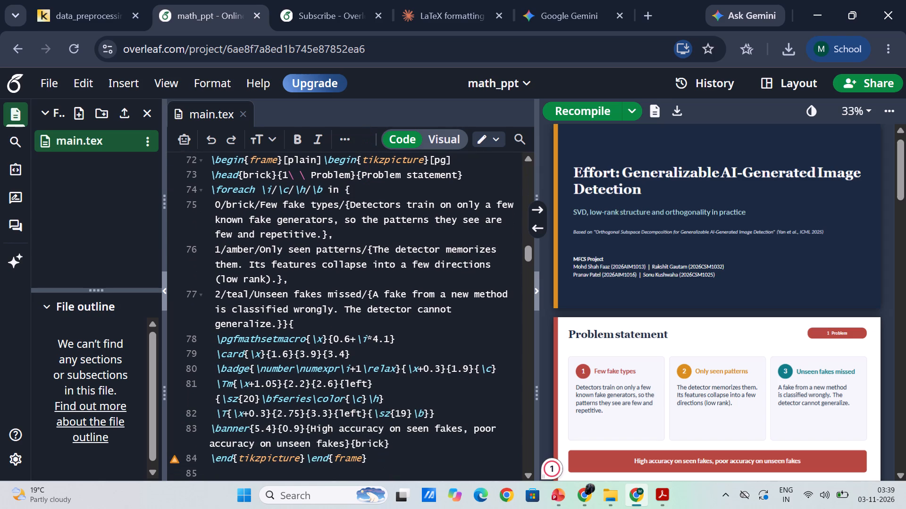
{"action": "scroll", "coordinate": [421, 340], "scroll_direction": "down", "scroll_amount": 2}
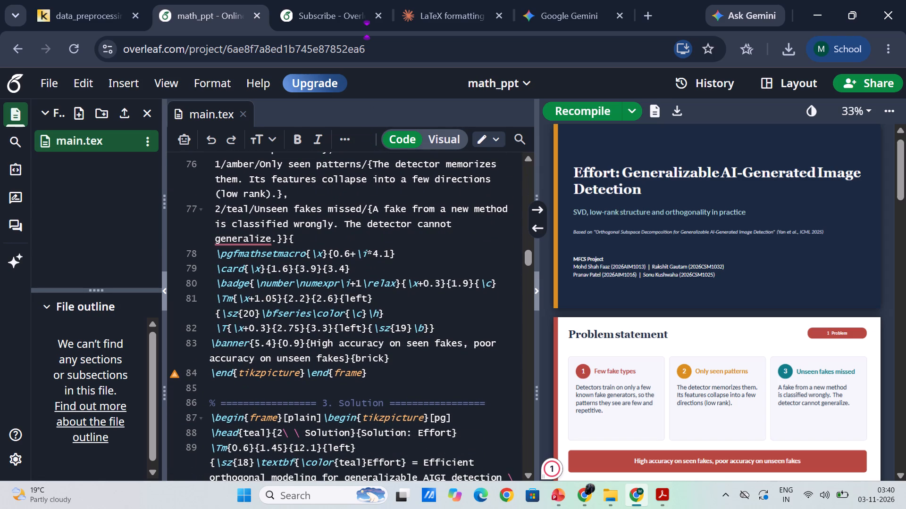
{"action": "scroll", "coordinate": [595, 360], "scroll_direction": "down", "scroll_amount": 6}
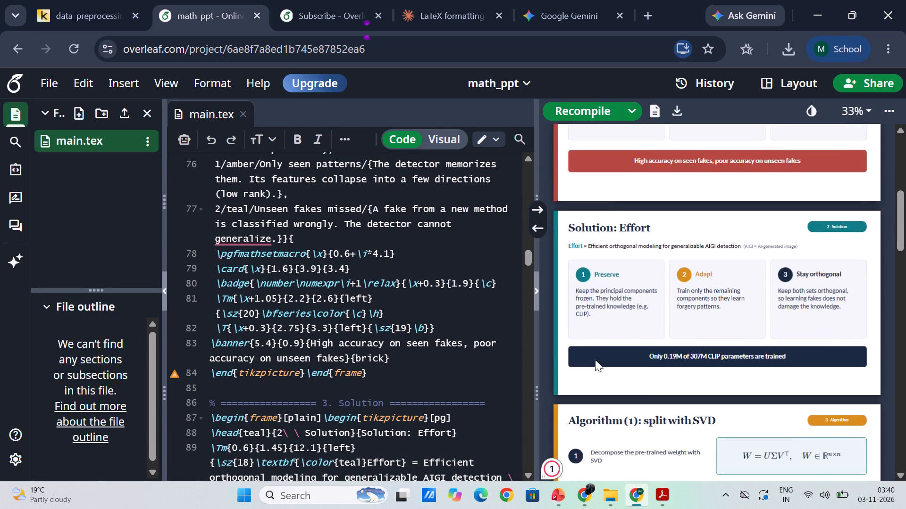
{"action": "scroll", "coordinate": [595, 360], "scroll_direction": "down", "scroll_amount": 1}
{"action": "scroll", "coordinate": [595, 360], "scroll_direction": "up", "scroll_amount": 3}
{"action": "scroll", "coordinate": [595, 360], "scroll_direction": "down", "scroll_amount": 1}
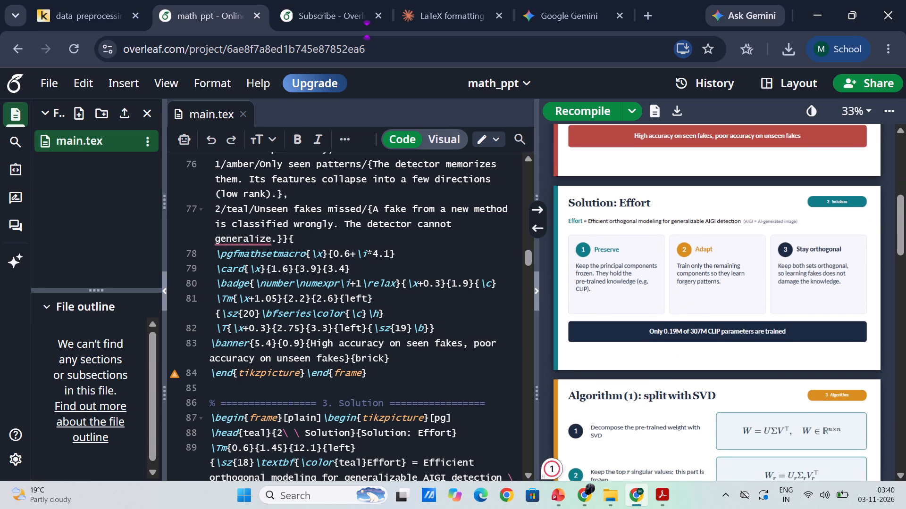
{"action": "scroll", "coordinate": [481, 361], "scroll_direction": "up", "scroll_amount": 2}
{"action": "scroll", "coordinate": [649, 320], "scroll_direction": "up", "scroll_amount": 4}
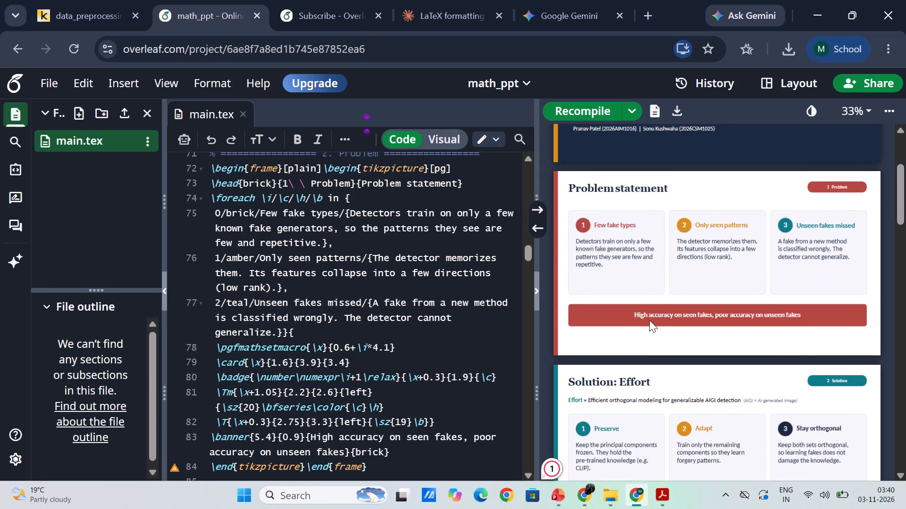
{"action": "scroll", "coordinate": [477, 367], "scroll_direction": "down", "scroll_amount": 1}
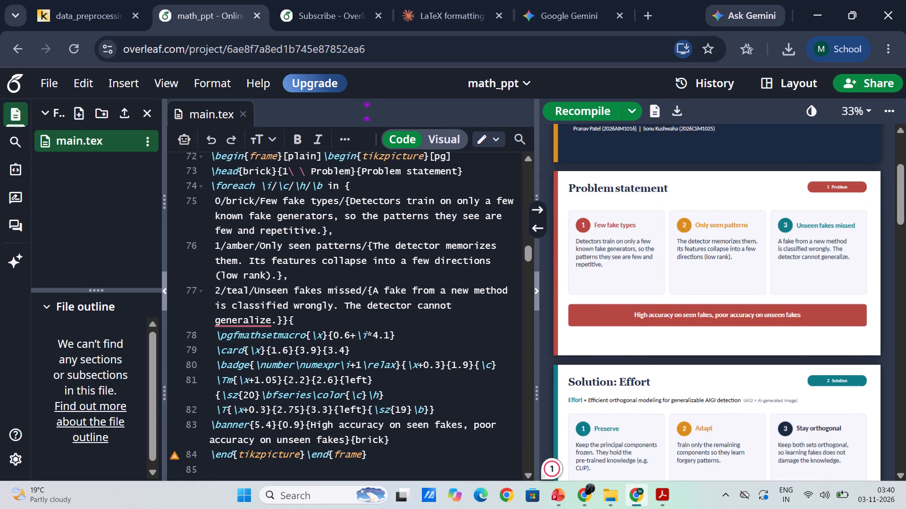
{"action": "scroll", "coordinate": [360, 211], "scroll_direction": "up", "scroll_amount": 1}
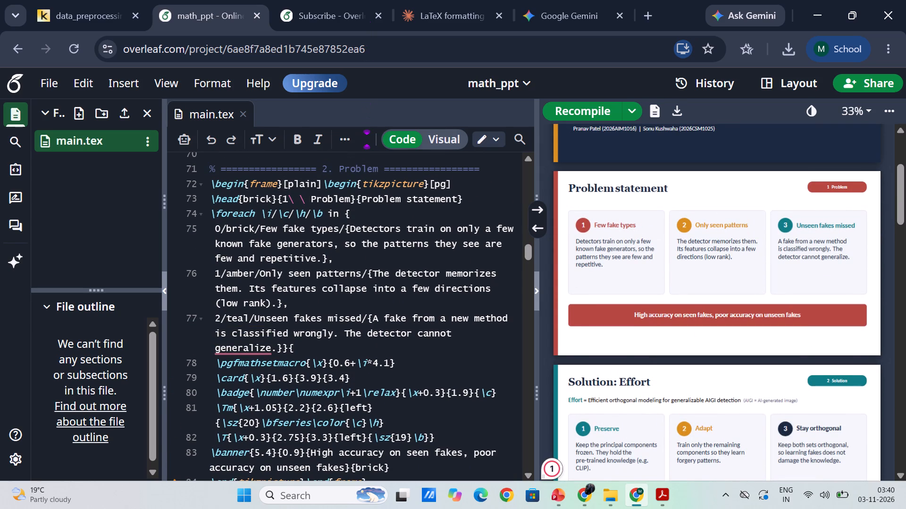
Reword the start of the "Few fake types" card text in the Problem frame to "Known AI detectors train on".
{"action": "left_click", "coordinate": [347, 231]}
{"action": "left_click", "coordinate": [348, 231]}
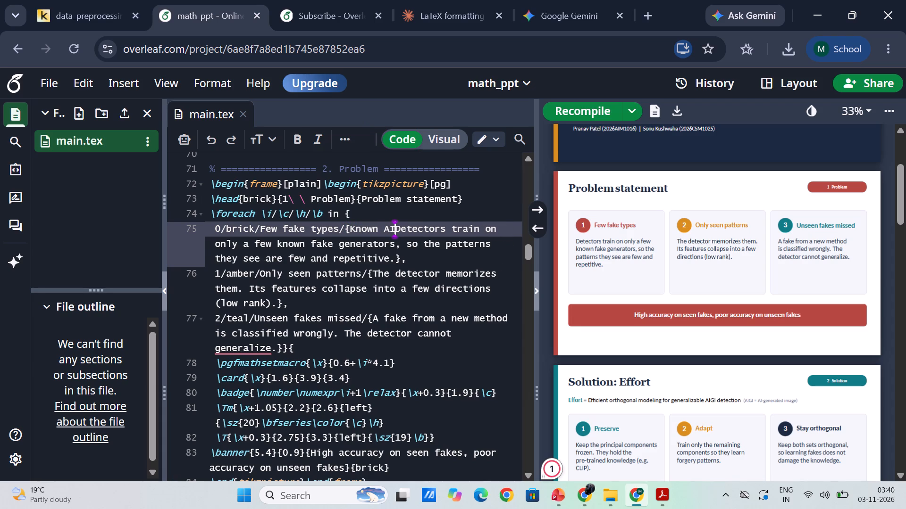
{"action": "key", "text": "space"}
{"action": "key", "text": "Right"}
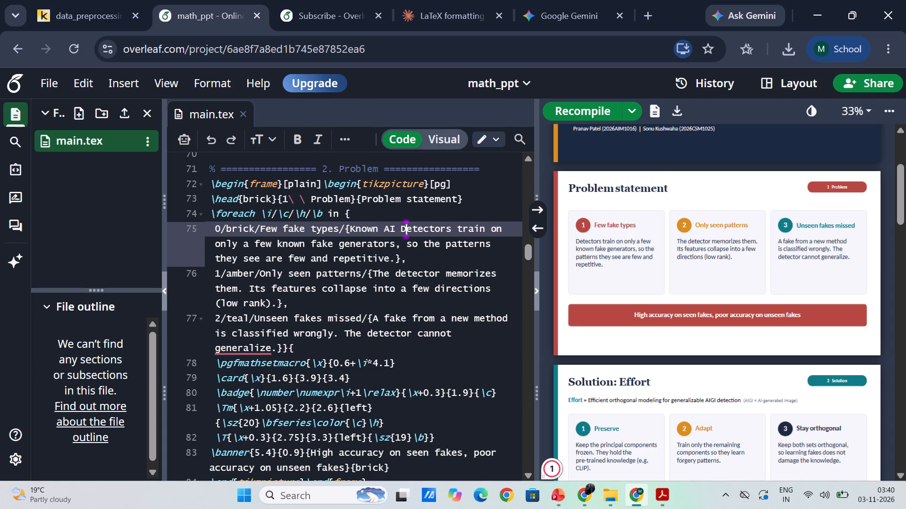
{"action": "key", "text": "BackSpace"}
{"action": "key", "text": "d"}
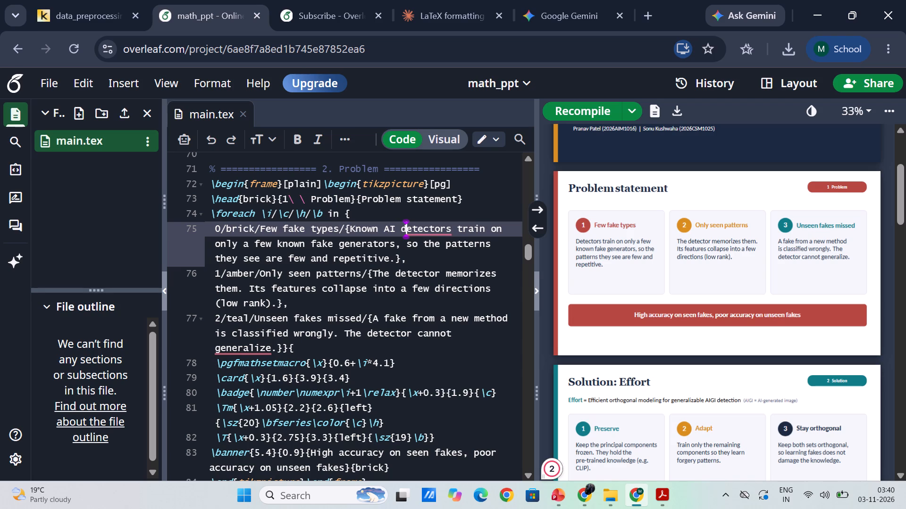
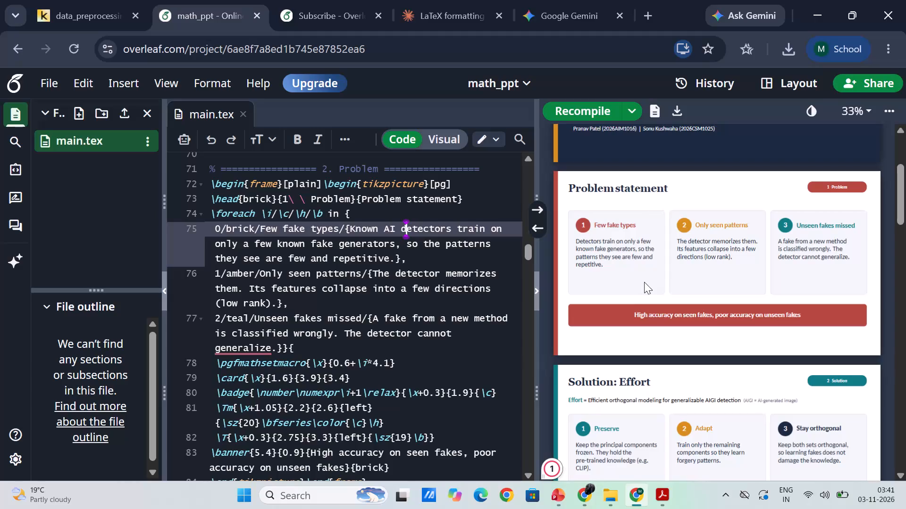
Read the rest of the Problem frame and the start of the Solution frame in main.tex against the compiled slides.
{"action": "scroll", "coordinate": [644, 282], "scroll_direction": "down", "scroll_amount": 1}
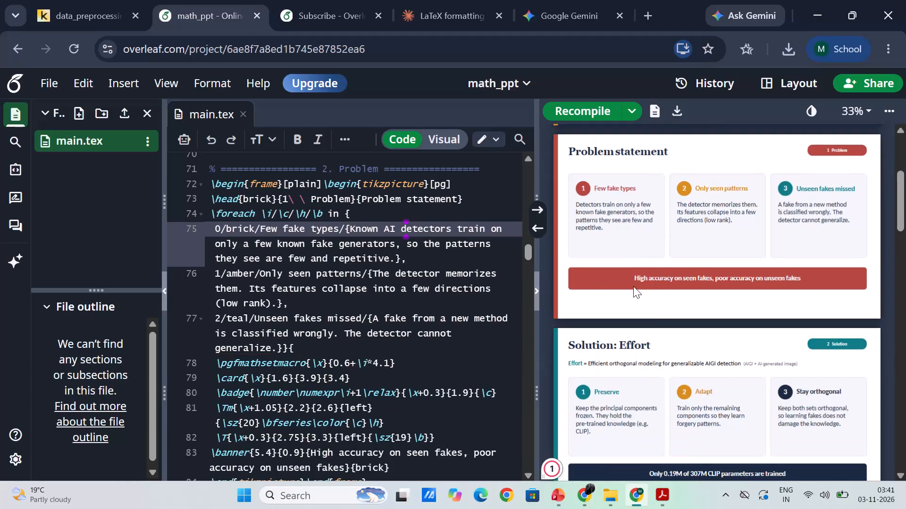
{"action": "scroll", "coordinate": [466, 296], "scroll_direction": "down", "scroll_amount": 1}
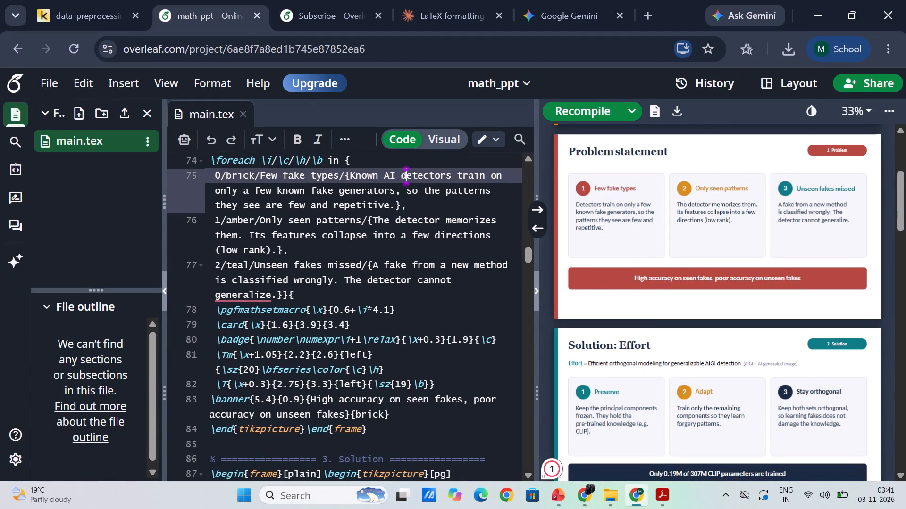
{"action": "scroll", "coordinate": [384, 291], "scroll_direction": "down", "scroll_amount": 1}
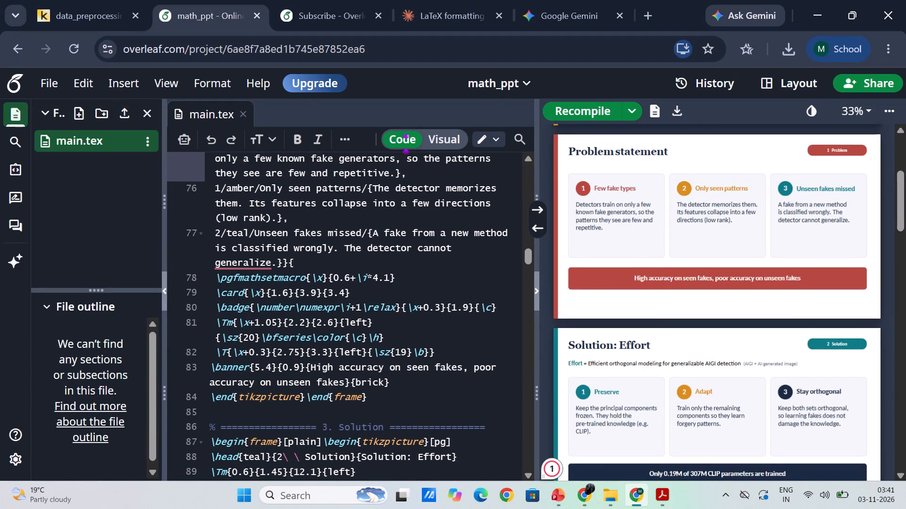
{"action": "scroll", "coordinate": [349, 391], "scroll_direction": "down", "scroll_amount": 1}
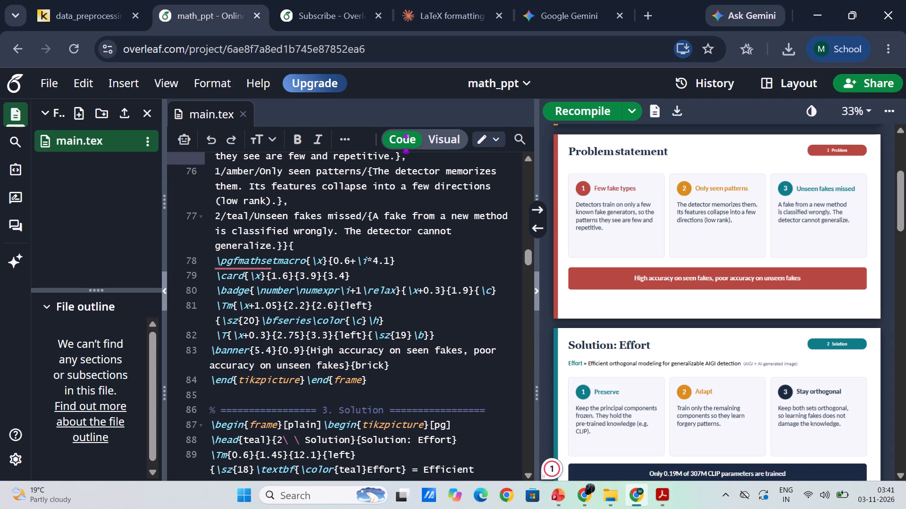
{"action": "scroll", "coordinate": [349, 391], "scroll_direction": "down", "scroll_amount": 2}
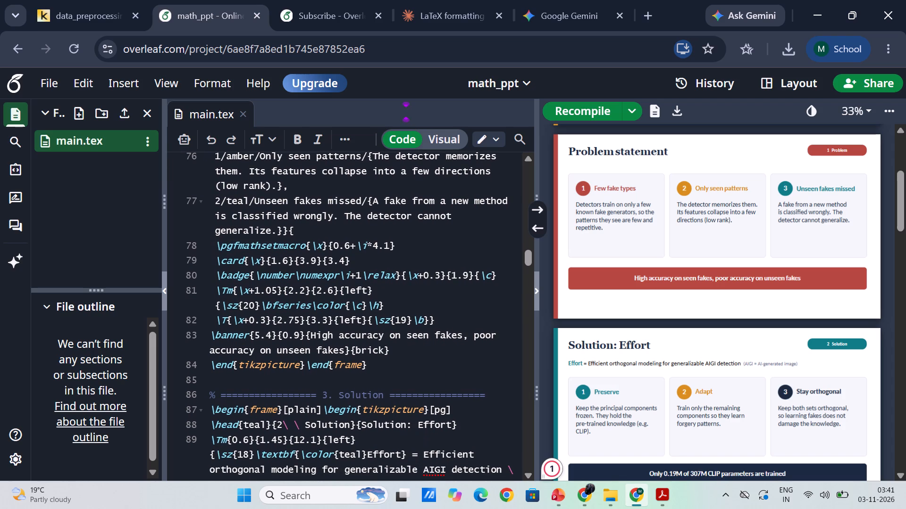
{"action": "scroll", "coordinate": [346, 376], "scroll_direction": "down", "scroll_amount": 2}
{"action": "scroll", "coordinate": [346, 376], "scroll_direction": "up", "scroll_amount": 1}
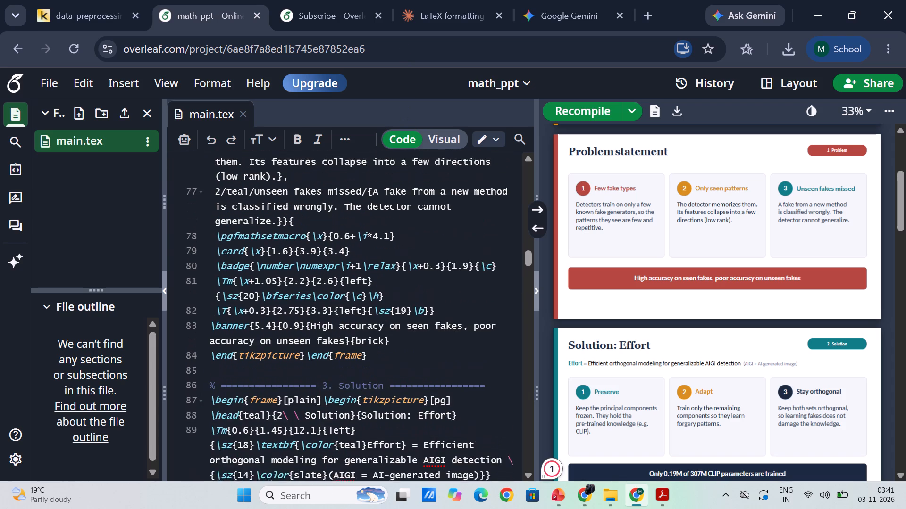
{"action": "scroll", "coordinate": [346, 376], "scroll_direction": "up", "scroll_amount": 1}
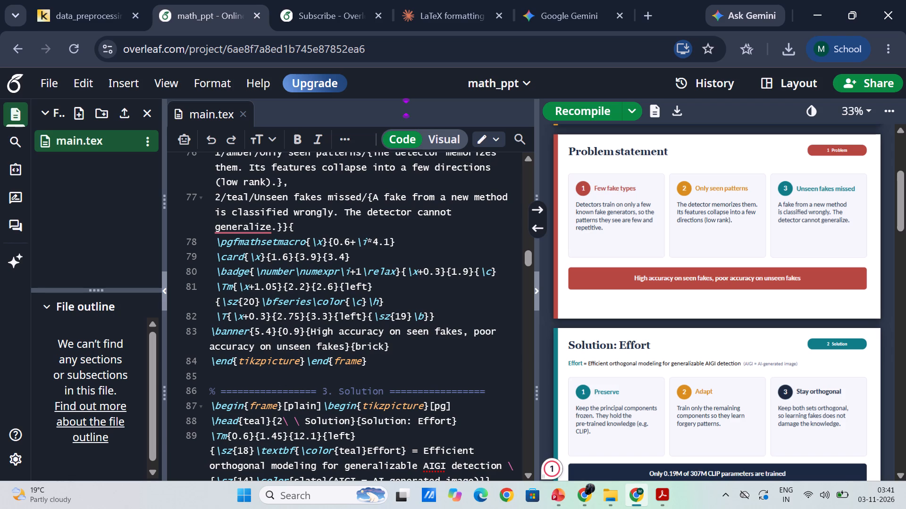
{"action": "scroll", "coordinate": [405, 350], "scroll_direction": "down", "scroll_amount": 1}
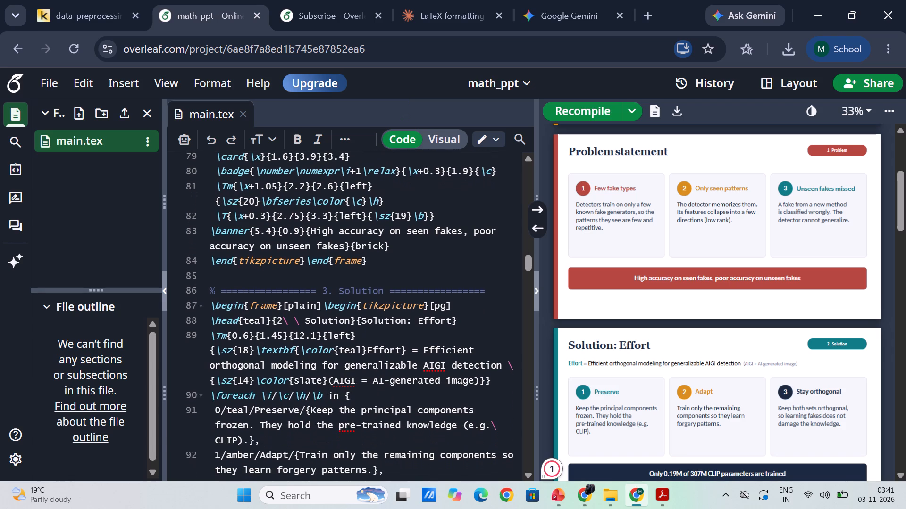
{"action": "scroll", "coordinate": [405, 350], "scroll_direction": "down", "scroll_amount": 1}
{"action": "scroll", "coordinate": [636, 360], "scroll_direction": "down", "scroll_amount": 1}
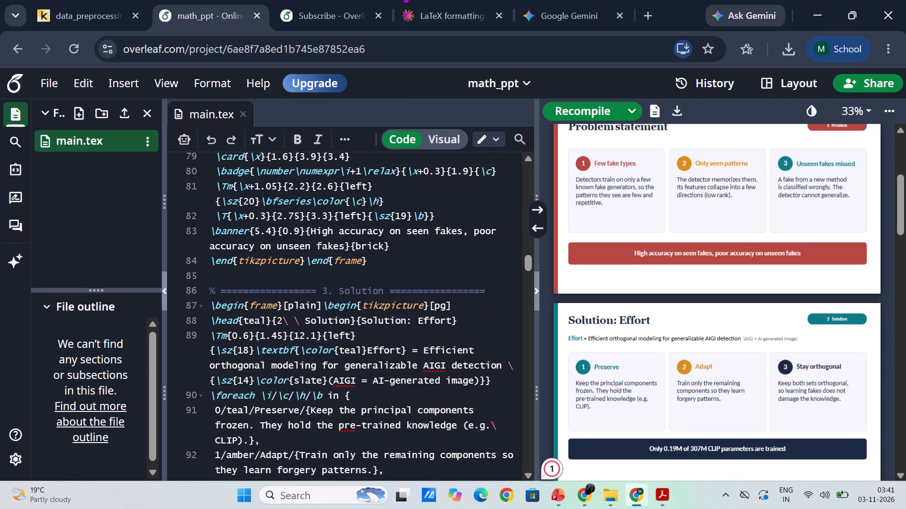
{"action": "scroll", "coordinate": [472, 372], "scroll_direction": "down", "scroll_amount": 1}
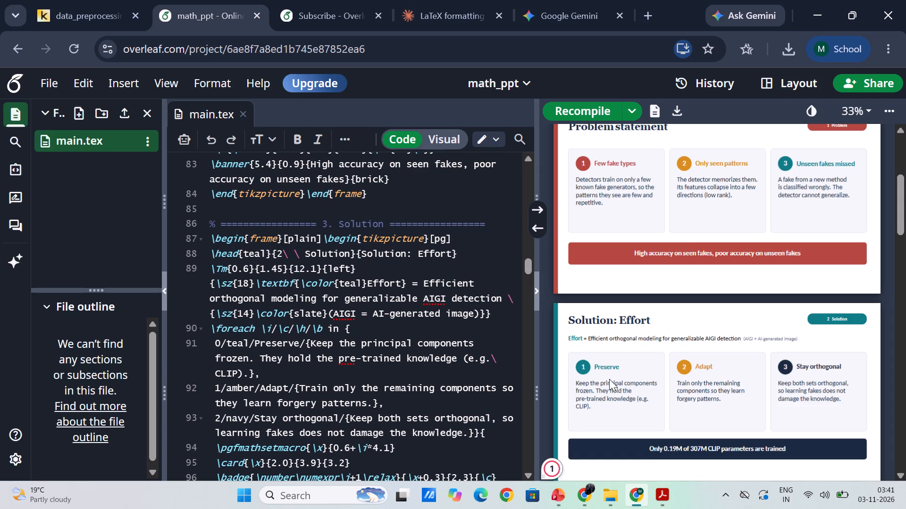
Insert "pre-trained" before "knowledge" in the "Stay orthogonal" card text of the Solution frame and recompile the presentation.
{"action": "scroll", "coordinate": [612, 379], "scroll_direction": "down", "scroll_amount": 1}
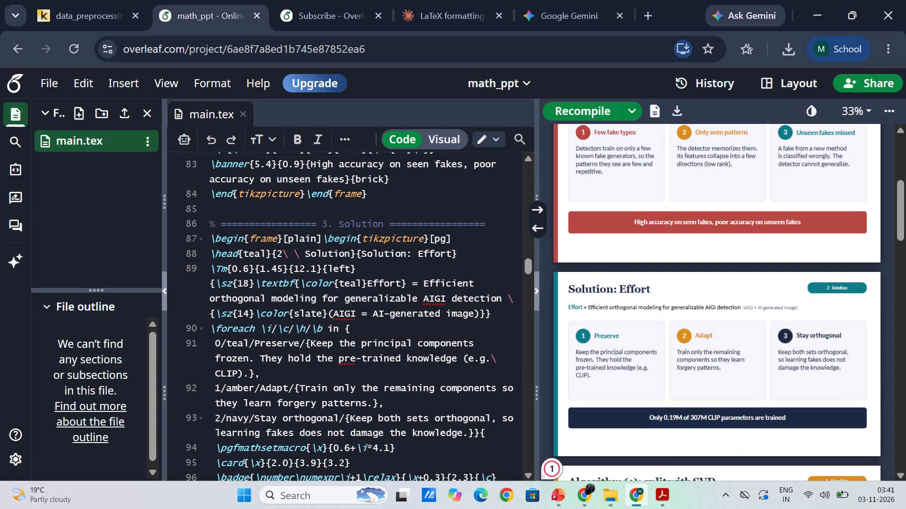
{"action": "scroll", "coordinate": [454, 375], "scroll_direction": "down", "scroll_amount": 1}
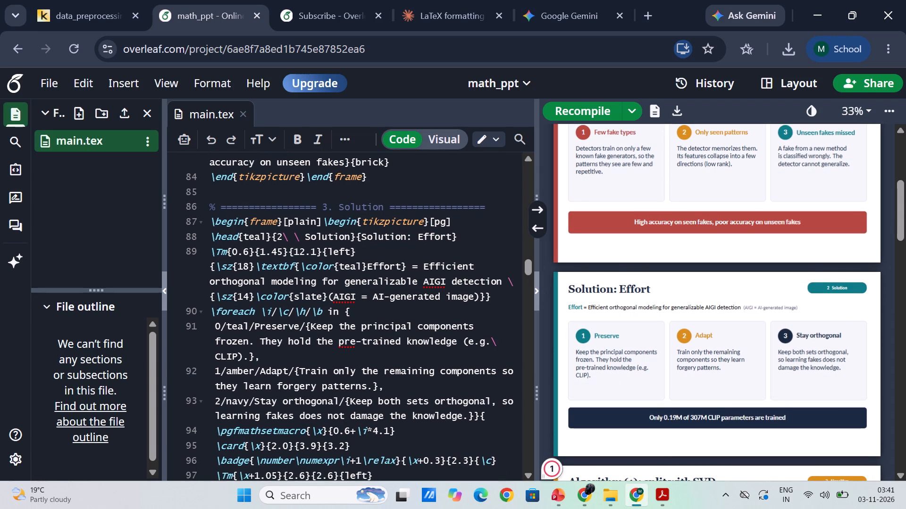
{"action": "left_click", "coordinate": [409, 413]}
{"action": "key", "text": "space"}
{"action": "type", "text": "pre"}
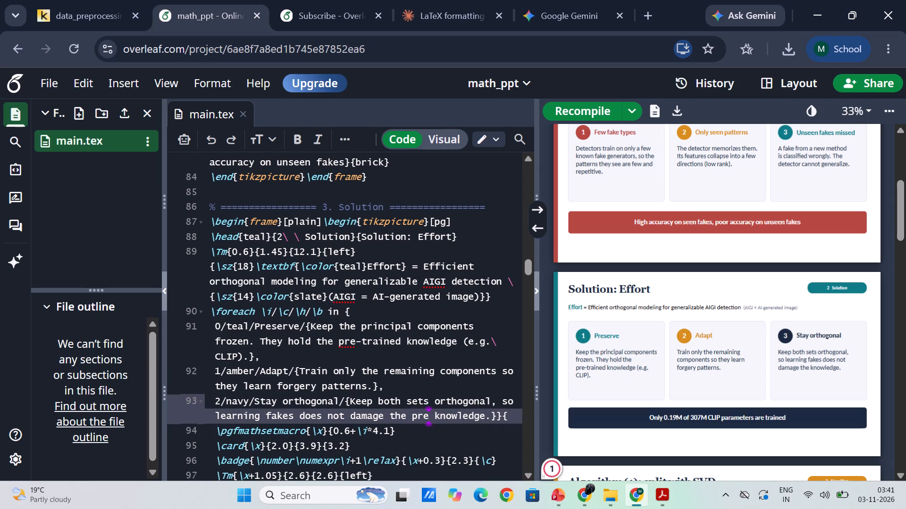
{"action": "type", "text": "-trained"}
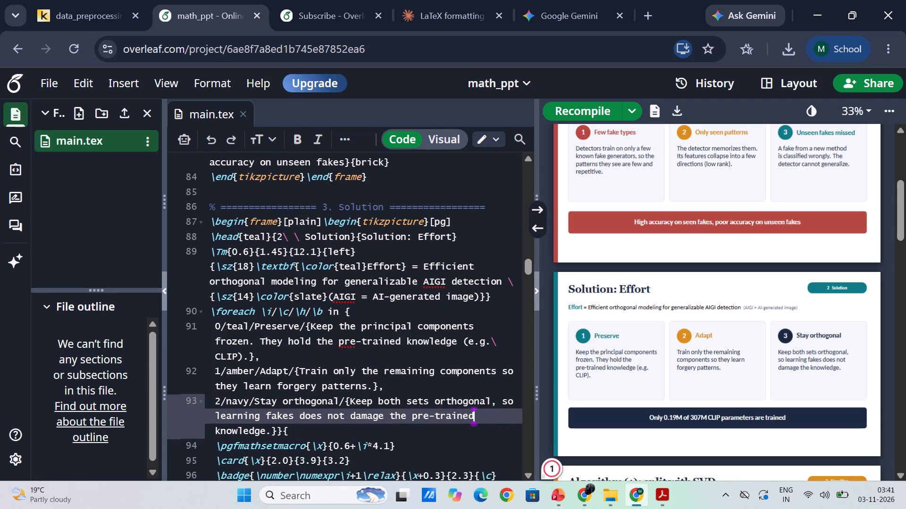
{"action": "key", "text": "ctrl+s"}
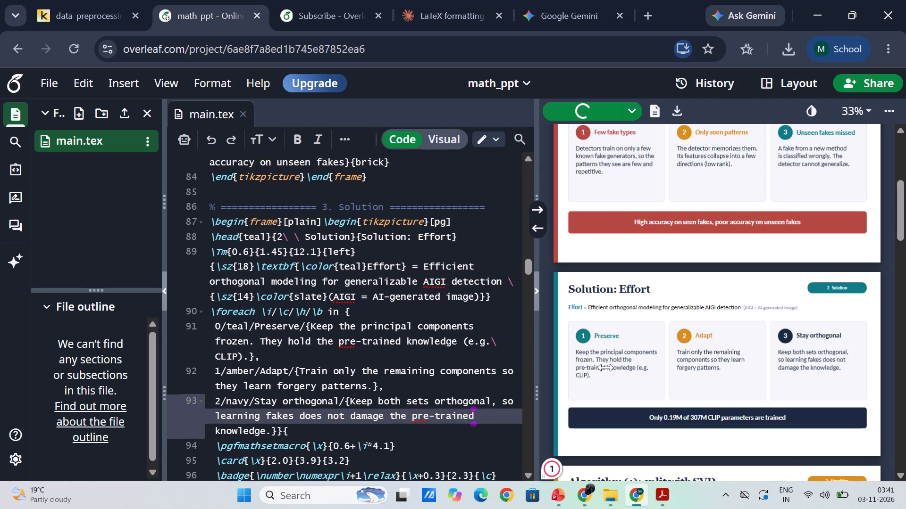
{"action": "scroll", "coordinate": [647, 368], "scroll_direction": "up", "scroll_amount": 1}
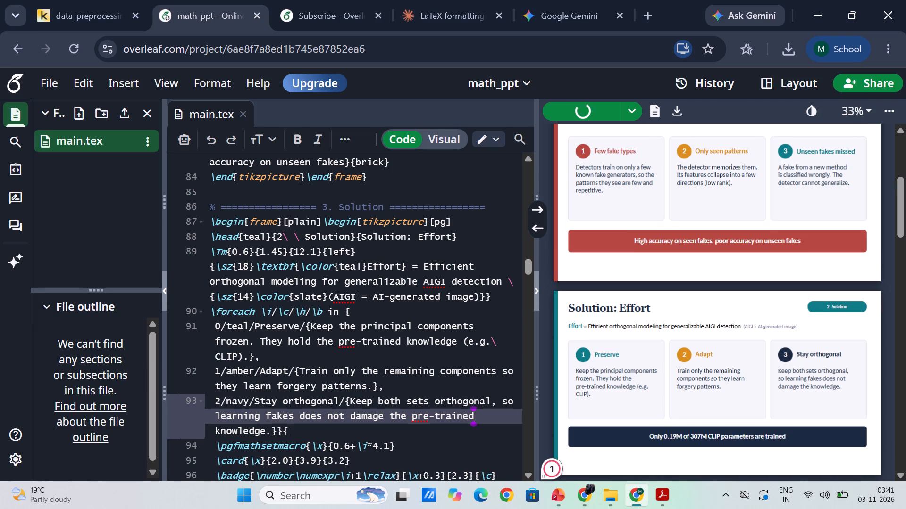
{"action": "scroll", "coordinate": [647, 368], "scroll_direction": "down", "scroll_amount": 2}
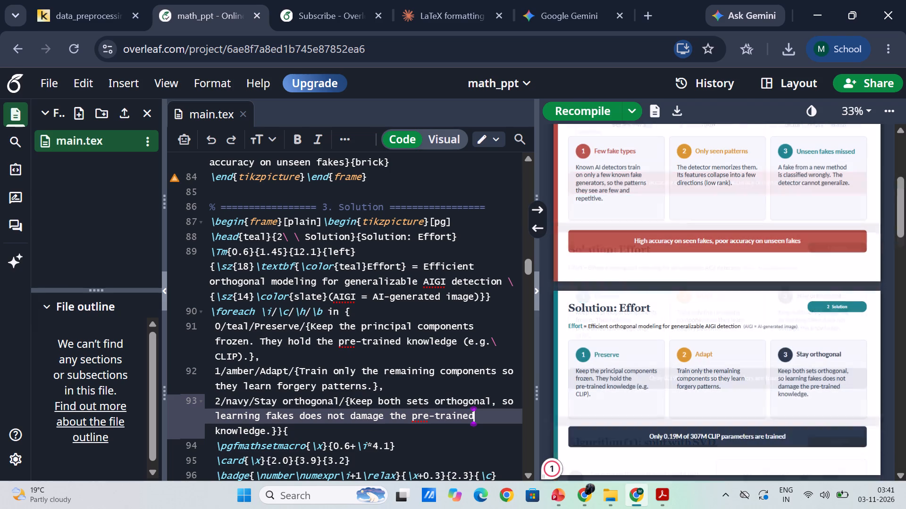
{"action": "scroll", "coordinate": [637, 323], "scroll_direction": "down", "scroll_amount": 1}
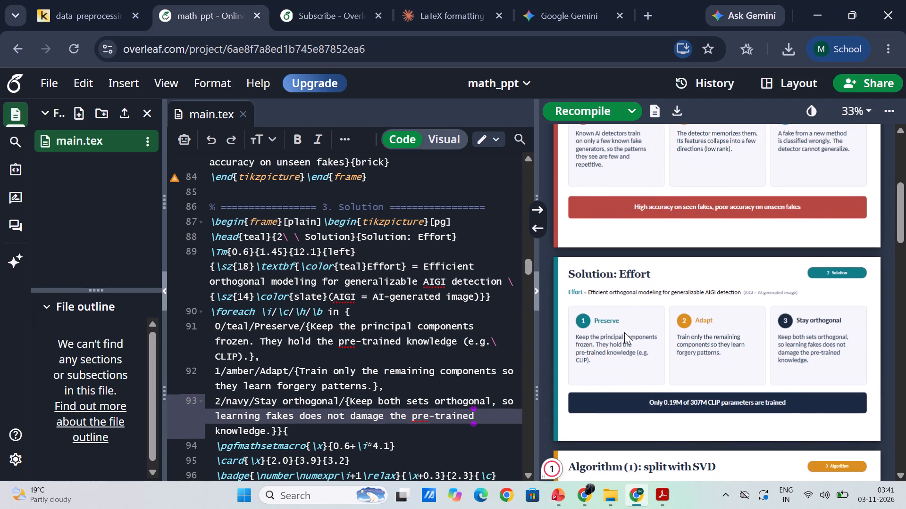
Delete the "Only 0.19M of 307M CLIP parameters are trained" banner line from the Solution frame and recompile the presentation.
{"action": "scroll", "coordinate": [448, 379], "scroll_direction": "down", "scroll_amount": 4}
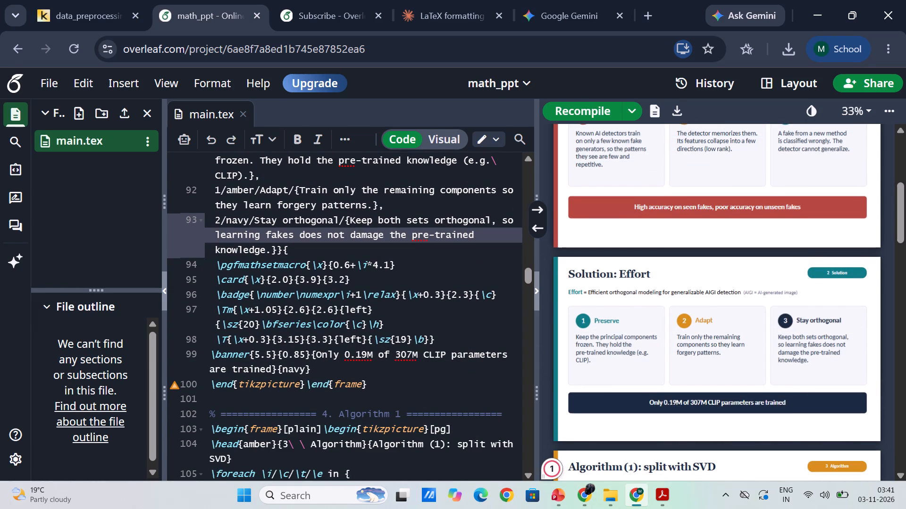
{"action": "scroll", "coordinate": [448, 379], "scroll_direction": "down", "scroll_amount": 1}
{"action": "left_click", "coordinate": [315, 371]}
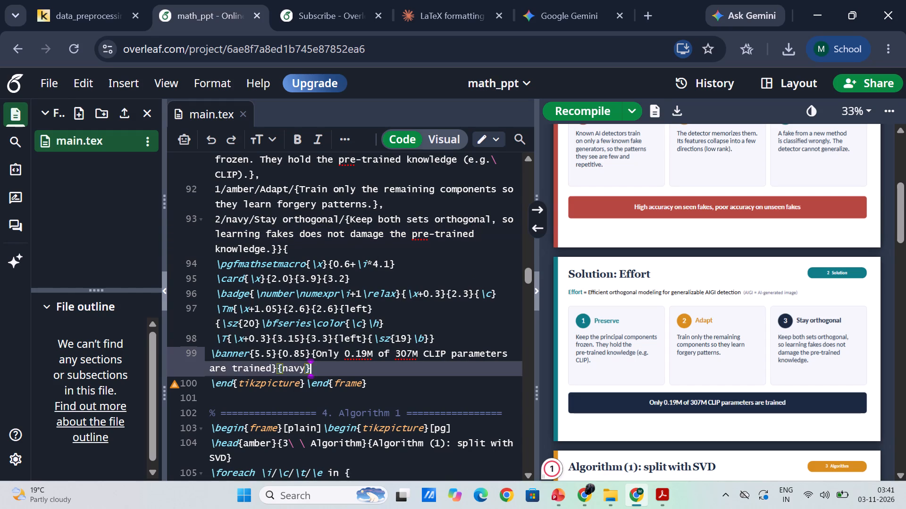
{"action": "left_click_drag", "start_coordinate": [315, 371], "coordinate": [214, 354]}
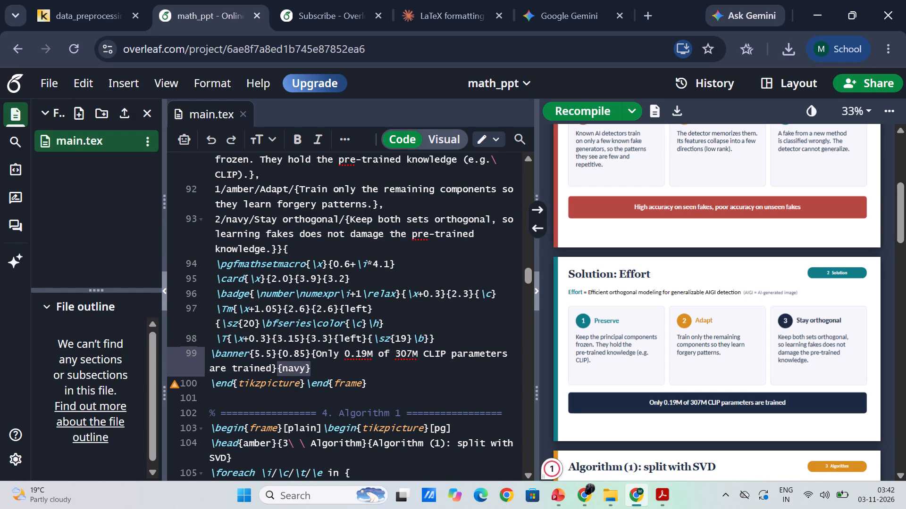
{"action": "left_click", "coordinate": [324, 362]}
{"action": "left_click_drag", "start_coordinate": [324, 362], "coordinate": [231, 419]}
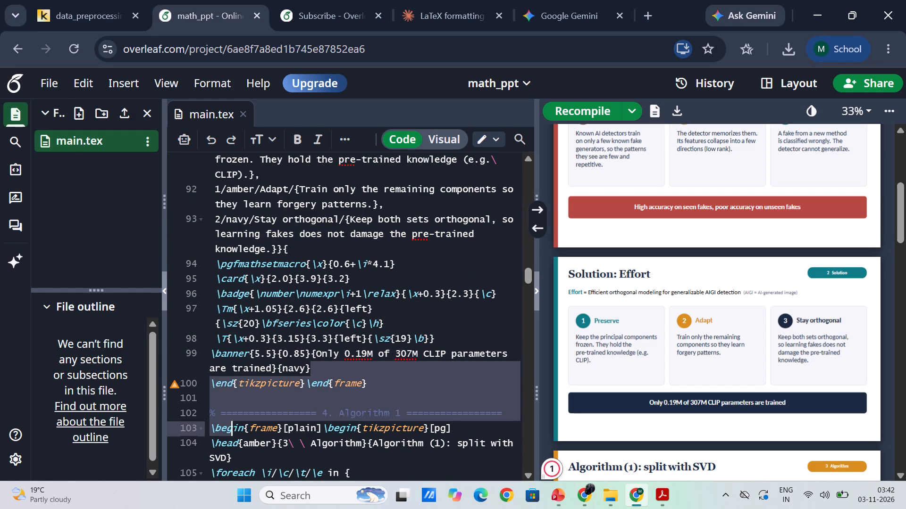
{"action": "left_click_drag", "start_coordinate": [231, 419], "coordinate": [206, 351]}
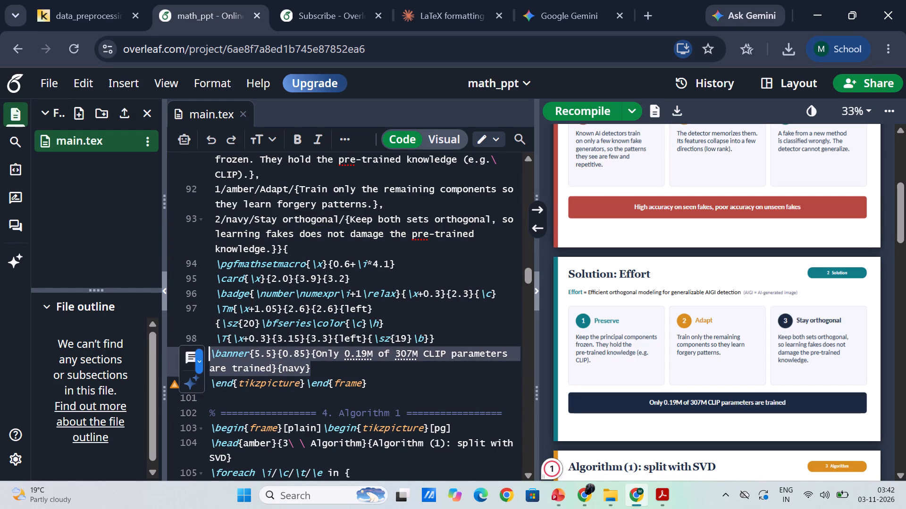
{"action": "key", "text": "BackSpace"}
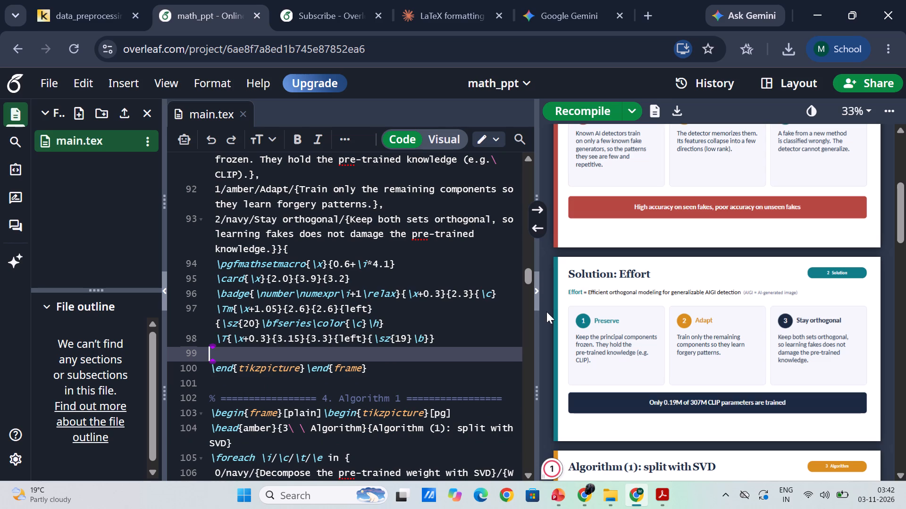
{"action": "key", "text": "ctrl+s"}
Review the Problem and Solution frames' source in main.tex against the recompiled Solution: Effort slide.
{"action": "scroll", "coordinate": [482, 312], "scroll_direction": "up", "scroll_amount": 1}
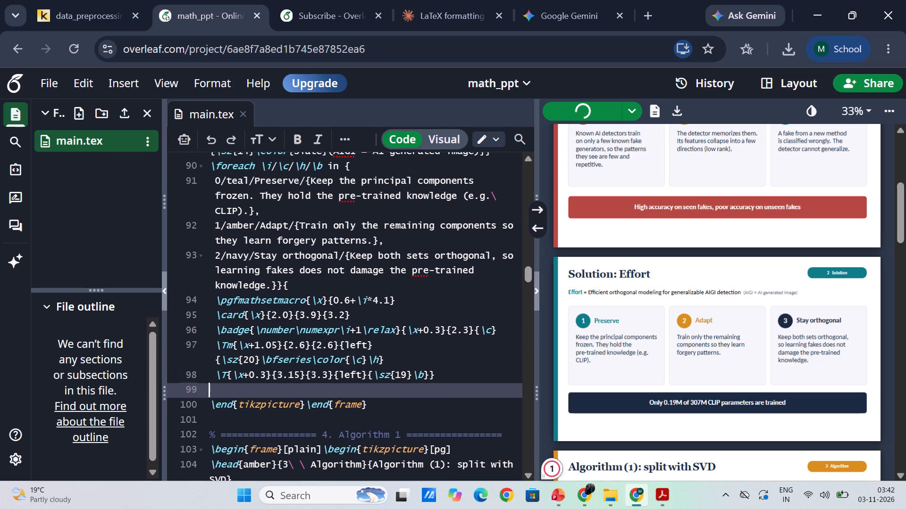
{"action": "scroll", "coordinate": [371, 296], "scroll_direction": "up", "scroll_amount": 3}
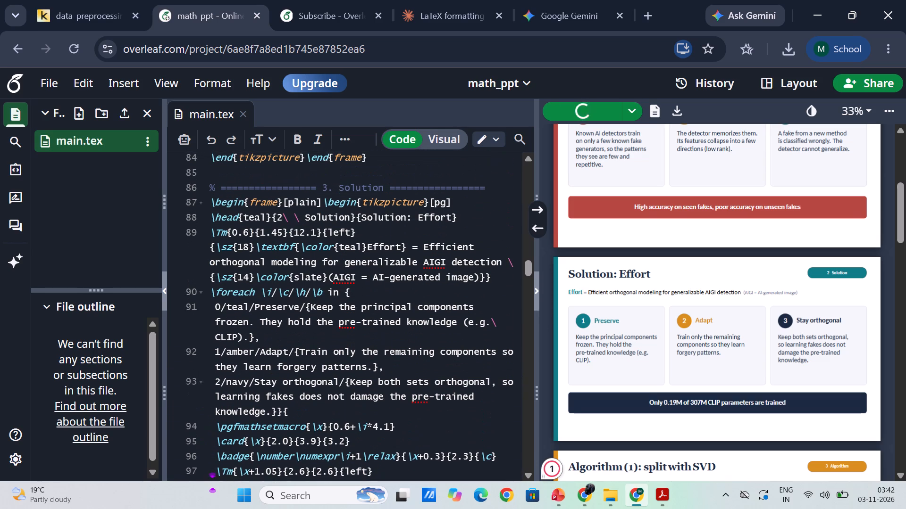
{"action": "scroll", "coordinate": [319, 282], "scroll_direction": "up", "scroll_amount": 3}
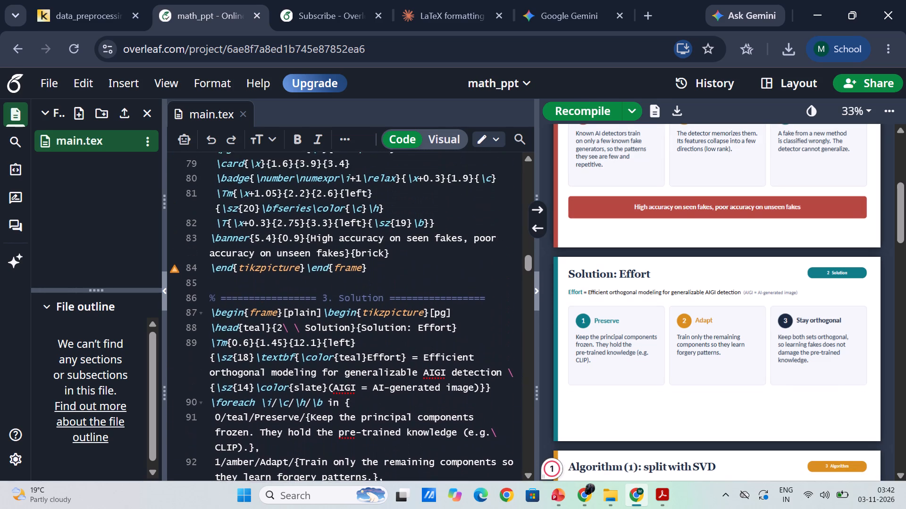
{"action": "scroll", "coordinate": [319, 282], "scroll_direction": "up", "scroll_amount": 1}
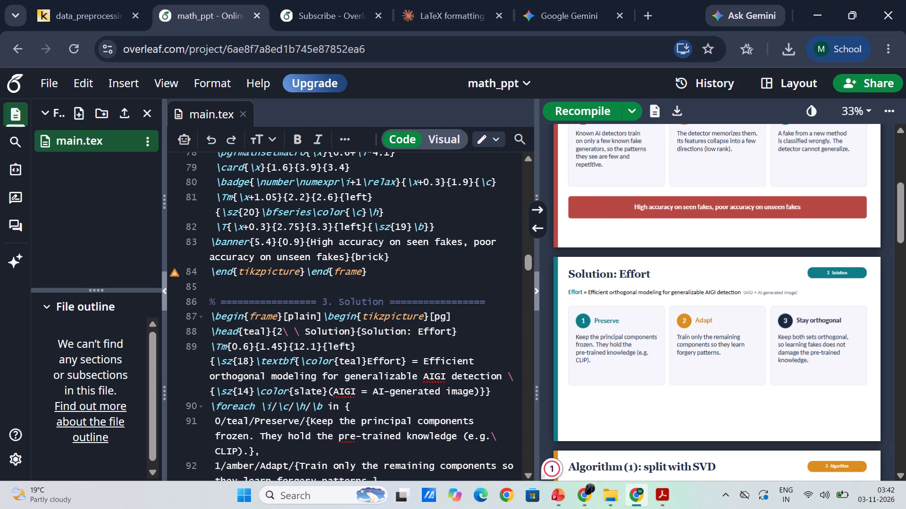
{"action": "scroll", "coordinate": [382, 270], "scroll_direction": "up", "scroll_amount": 1}
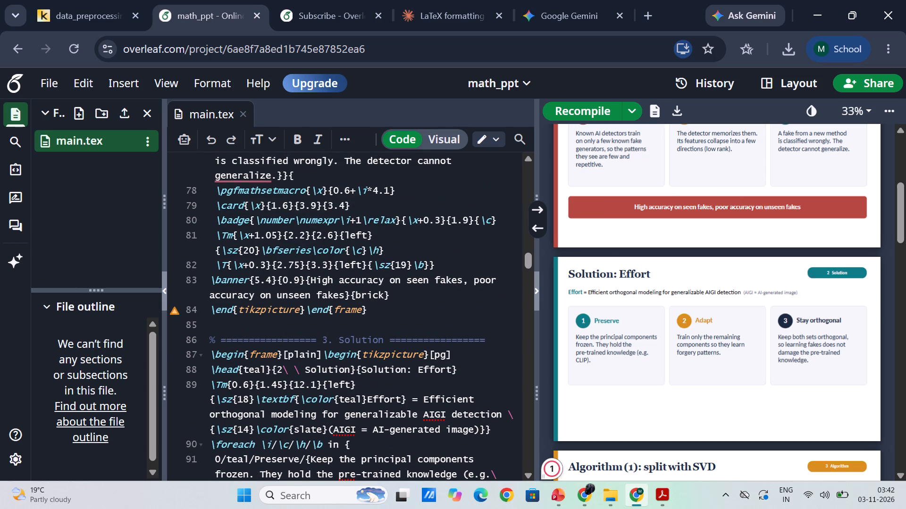
{"action": "scroll", "coordinate": [382, 307], "scroll_direction": "up", "scroll_amount": 2}
{"action": "scroll", "coordinate": [382, 307], "scroll_direction": "down", "scroll_amount": 4}
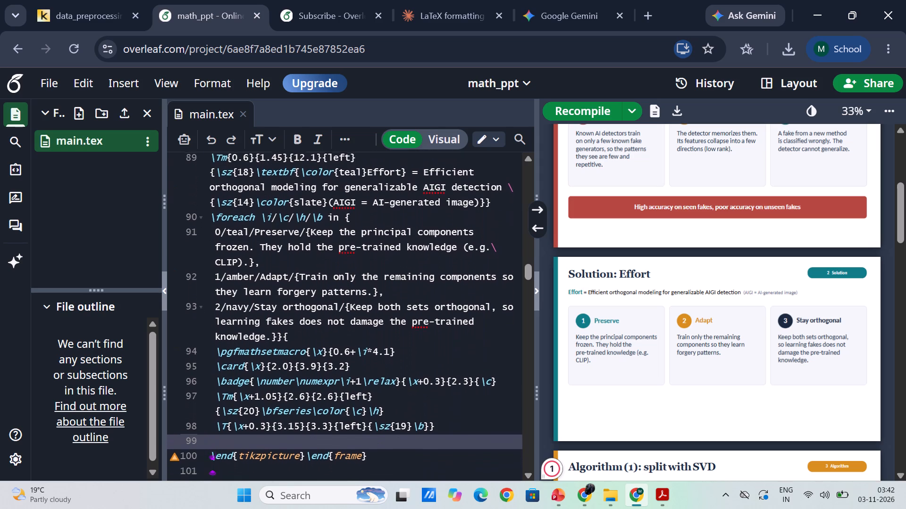
{"action": "scroll", "coordinate": [382, 307], "scroll_direction": "down", "scroll_amount": 1}
{"action": "scroll", "coordinate": [596, 306], "scroll_direction": "down", "scroll_amount": 1}
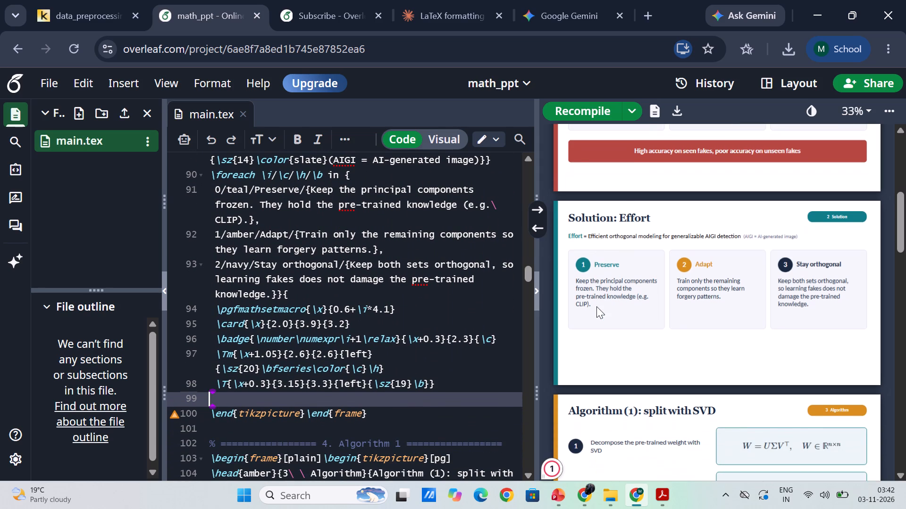
Review the Algorithm (1) frame's source in main.tex against the compiled Algorithm (1) and Algorithm (2) slides.
{"action": "scroll", "coordinate": [463, 298], "scroll_direction": "down", "scroll_amount": 1}
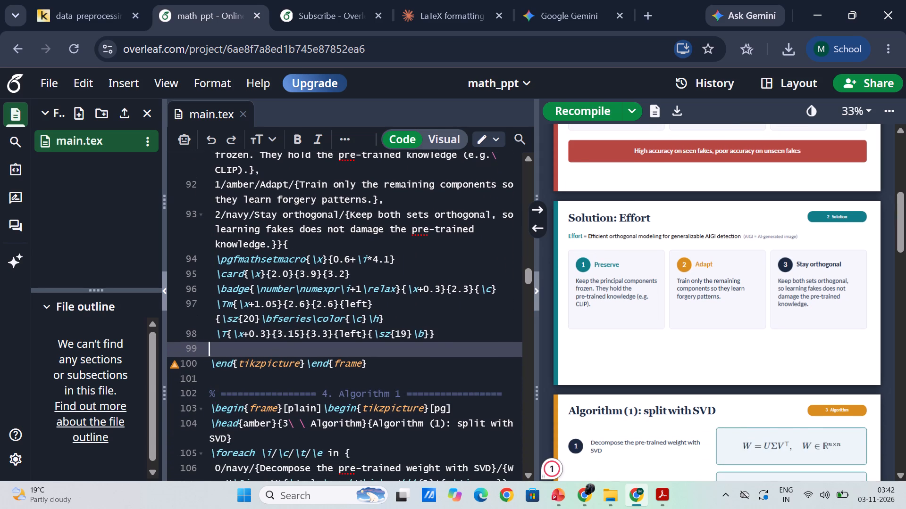
{"action": "scroll", "coordinate": [701, 278], "scroll_direction": "down", "scroll_amount": 2}
{"action": "scroll", "coordinate": [453, 355], "scroll_direction": "down", "scroll_amount": 2}
{"action": "scroll", "coordinate": [601, 367], "scroll_direction": "down", "scroll_amount": 2}
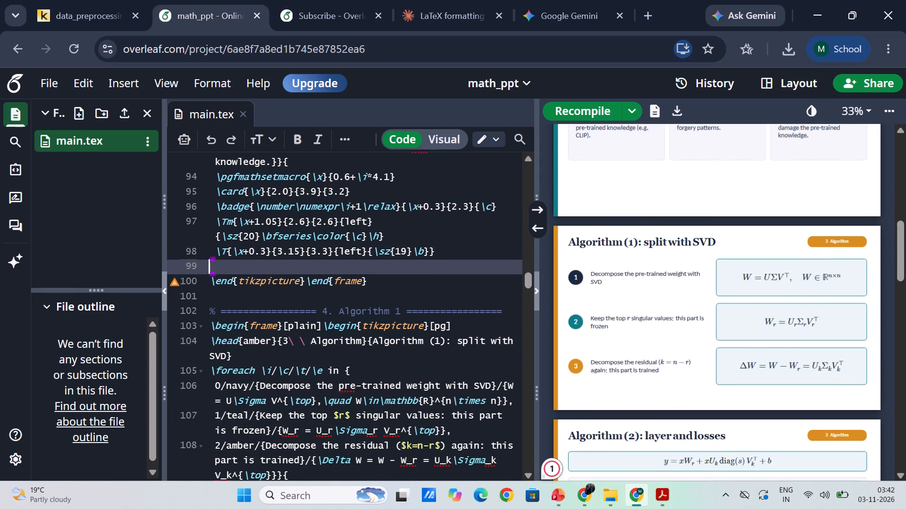
{"action": "scroll", "coordinate": [489, 384], "scroll_direction": "down", "scroll_amount": 1}
{"action": "scroll", "coordinate": [579, 375], "scroll_direction": "down", "scroll_amount": 1}
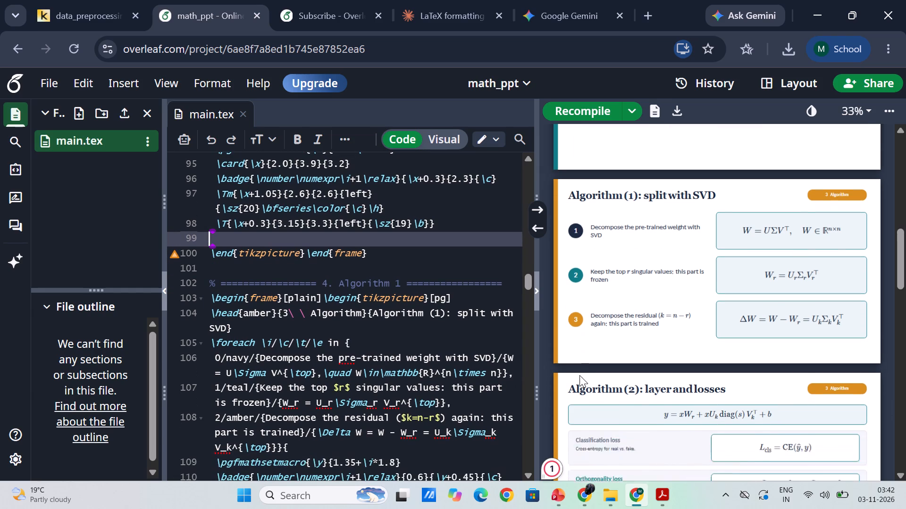
{"action": "scroll", "coordinate": [579, 375], "scroll_direction": "down", "scroll_amount": 1}
{"action": "scroll", "coordinate": [394, 400], "scroll_direction": "down", "scroll_amount": 2}
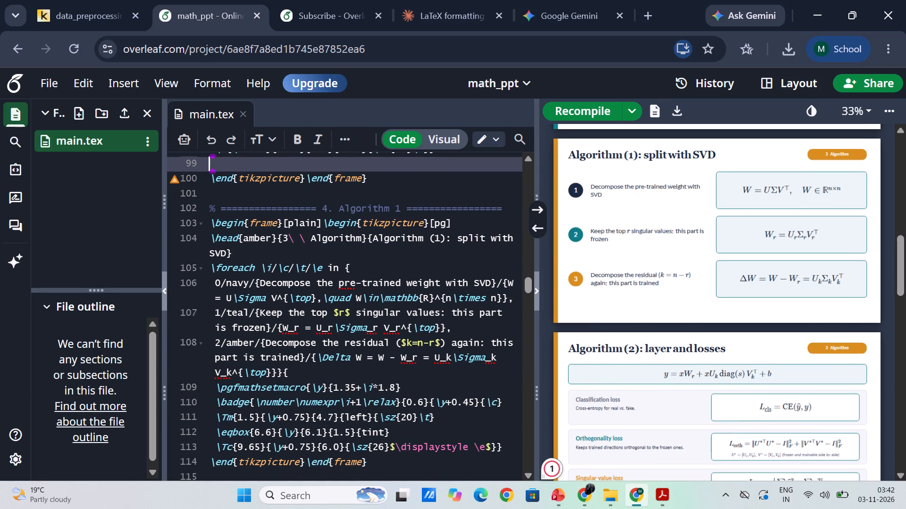
{"action": "scroll", "coordinate": [415, 355], "scroll_direction": "down", "scroll_amount": 3}
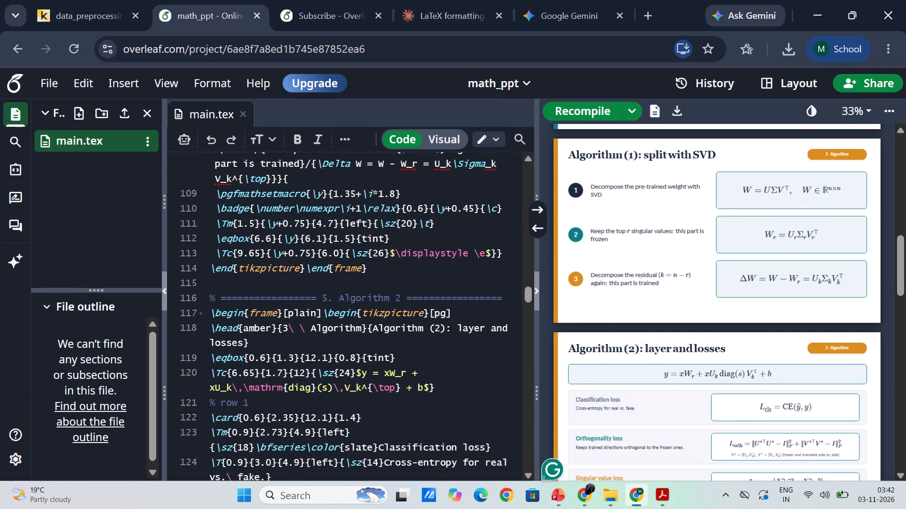
Replace "layer and" with "Three" in the Algorithm (2) frame heading so the title reads "Algorithm (2): Three losses".
{"action": "scroll", "coordinate": [351, 327], "scroll_direction": "down", "scroll_amount": 1}
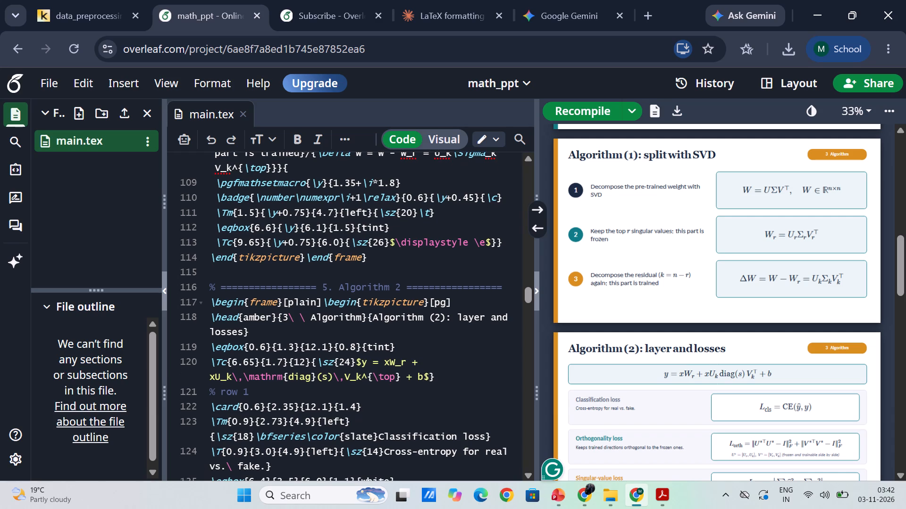
{"action": "left_click", "coordinate": [512, 314]}
{"action": "key", "text": "BackSpace"}
{"action": "key", "text": "BackSpace"}
{"action": "key", "text": "BackSpace"}
{"action": "key", "text": "BackSpace"}
{"action": "key", "text": "BackSpace"}
{"action": "key", "text": "BackSpace"}
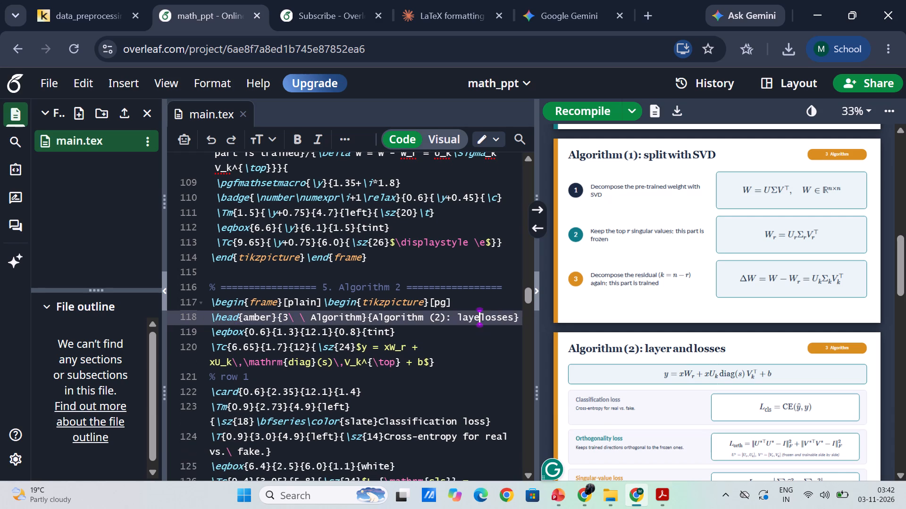
{"action": "key", "text": "BackSpace"}
{"action": "key", "text": "BackSpace"}
{"action": "key", "text": "BackSpace"}
{"action": "key", "text": "BackSpace"}
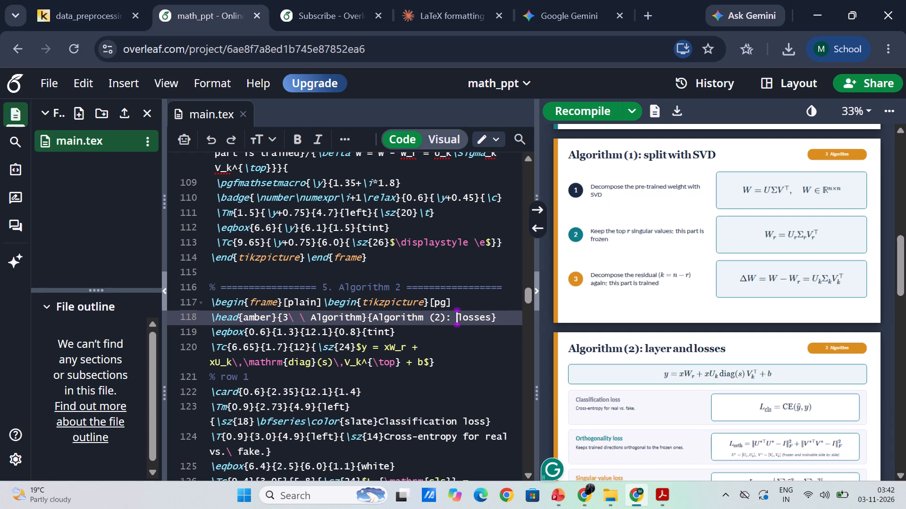
{"action": "type", "text": "hree"}
{"action": "key", "text": "space"}
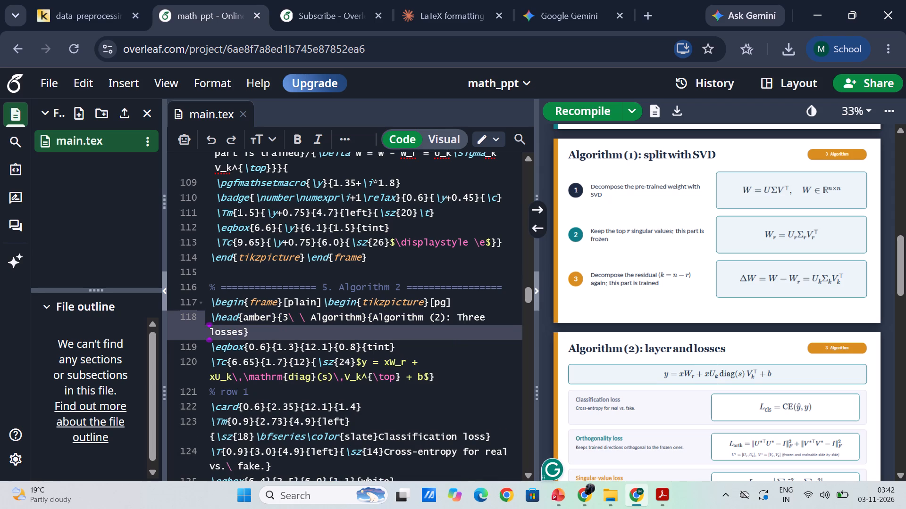
Delete the layer equation line, y = xW_r + xU_k diag(s) V_k^T + b, from the Algorithm (2) frame and recompile.
{"action": "scroll", "coordinate": [374, 359], "scroll_direction": "down", "scroll_amount": 1}
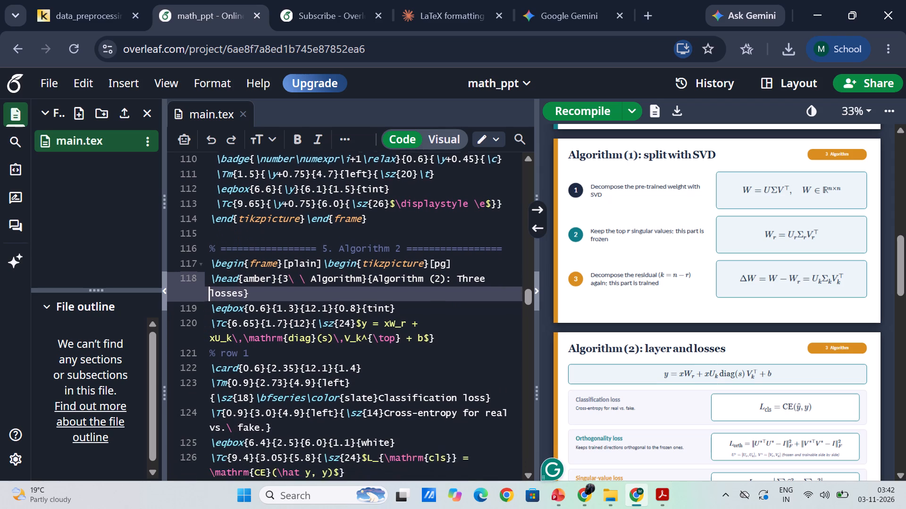
{"action": "scroll", "coordinate": [374, 359], "scroll_direction": "down", "scroll_amount": 1}
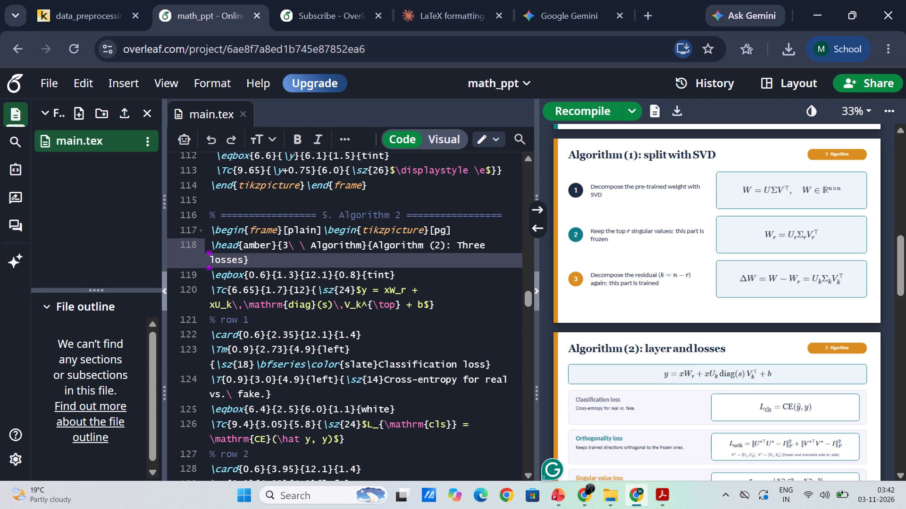
{"action": "left_click", "coordinate": [445, 301]}
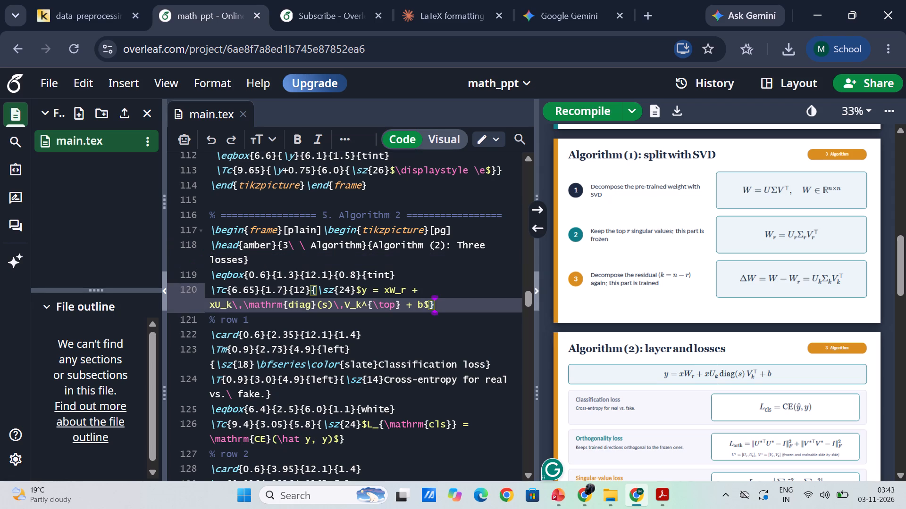
{"action": "left_click_drag", "start_coordinate": [445, 301], "coordinate": [304, 280]}
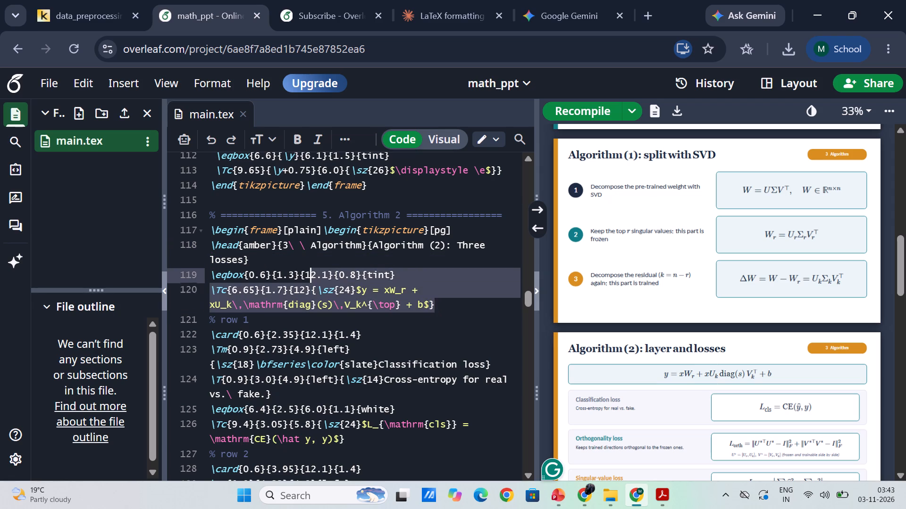
{"action": "left_click_drag", "start_coordinate": [304, 280], "coordinate": [206, 284]}
{"action": "key", "text": "BackSpace"}
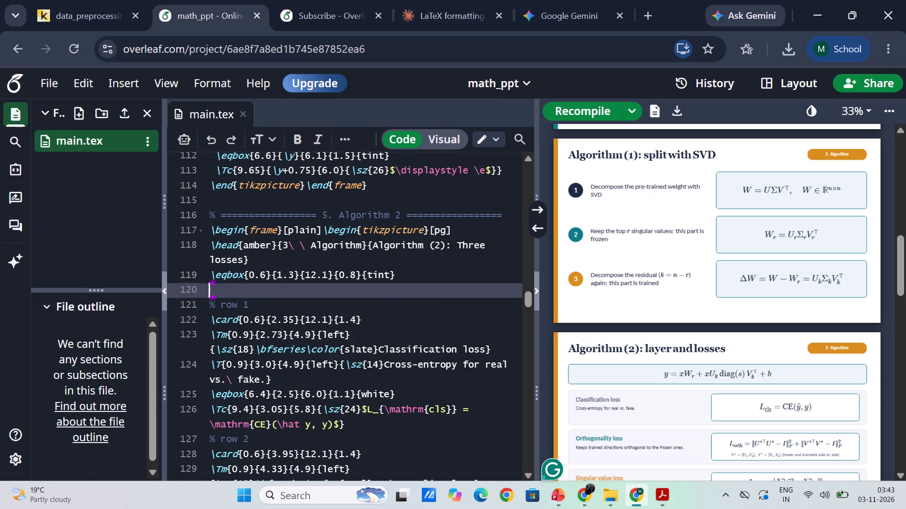
{"action": "key", "text": "BackSpace"}
{"action": "key", "text": "ctrl+s"}
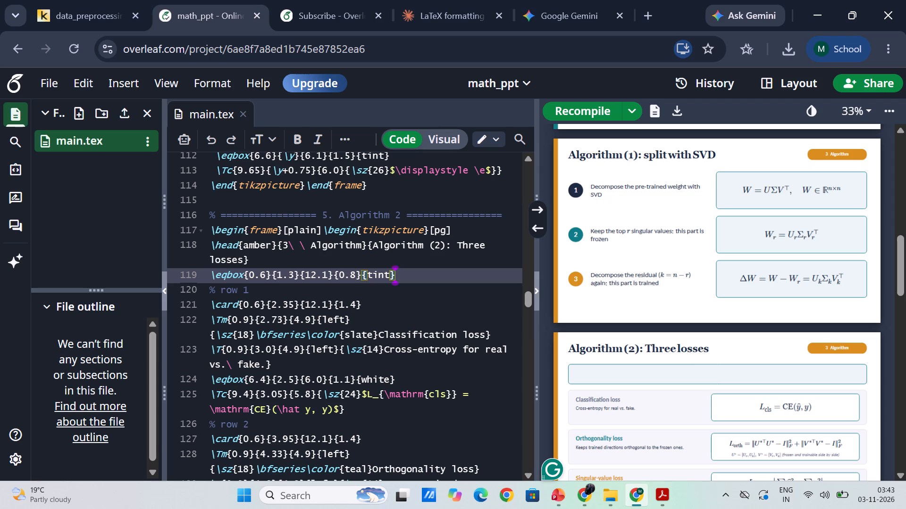
Delete the empty tinted \eqbox line below the Algorithm (2) heading and recompile the presentation.
{"action": "left_click_drag", "start_coordinate": [408, 274], "coordinate": [197, 285]}
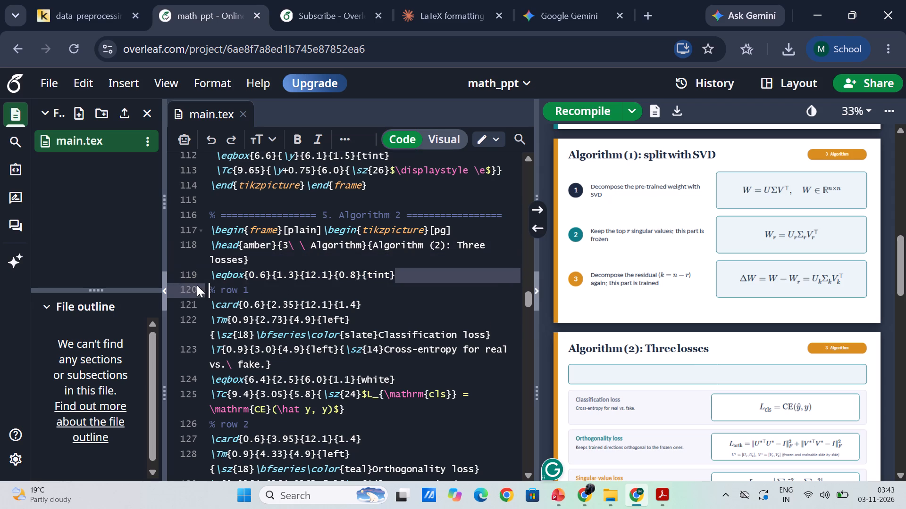
{"action": "left_click_drag", "start_coordinate": [197, 285], "coordinate": [203, 269]}
{"action": "key", "text": "BackSpace"}
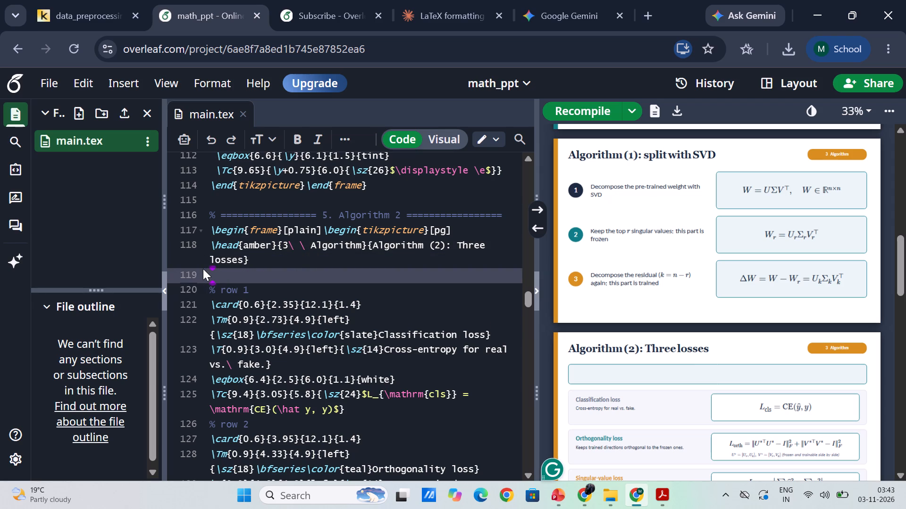
{"action": "key", "text": "BackSpace"}
{"action": "key", "text": "ctrl+s"}
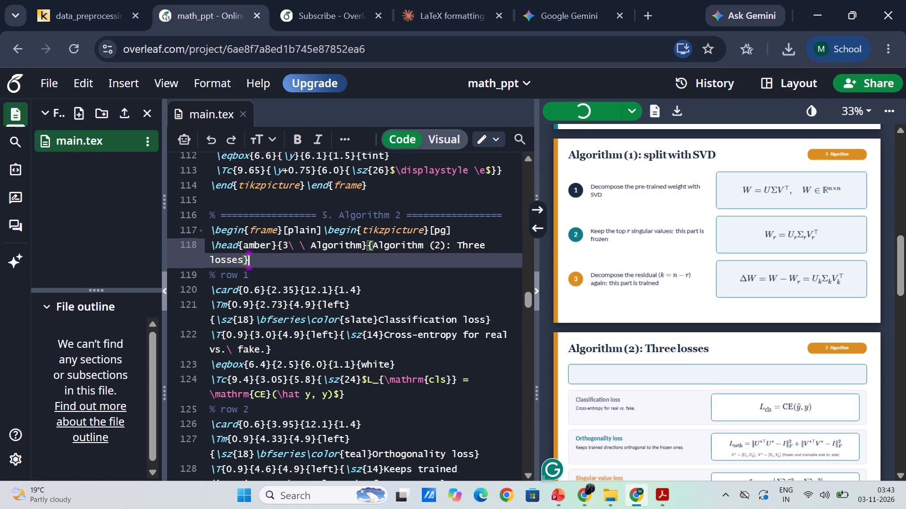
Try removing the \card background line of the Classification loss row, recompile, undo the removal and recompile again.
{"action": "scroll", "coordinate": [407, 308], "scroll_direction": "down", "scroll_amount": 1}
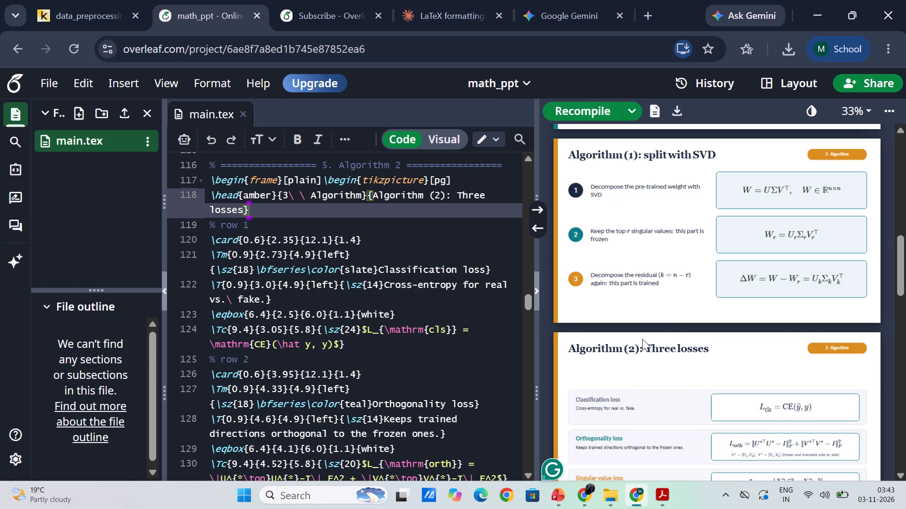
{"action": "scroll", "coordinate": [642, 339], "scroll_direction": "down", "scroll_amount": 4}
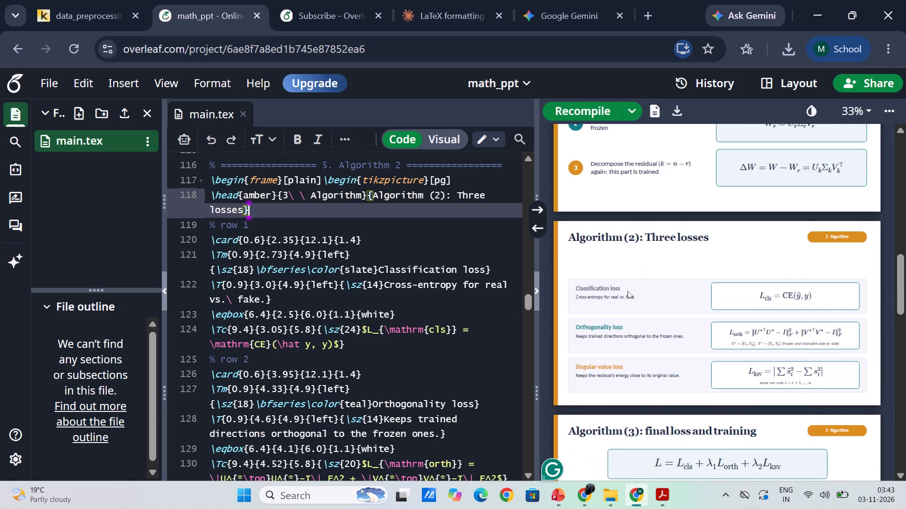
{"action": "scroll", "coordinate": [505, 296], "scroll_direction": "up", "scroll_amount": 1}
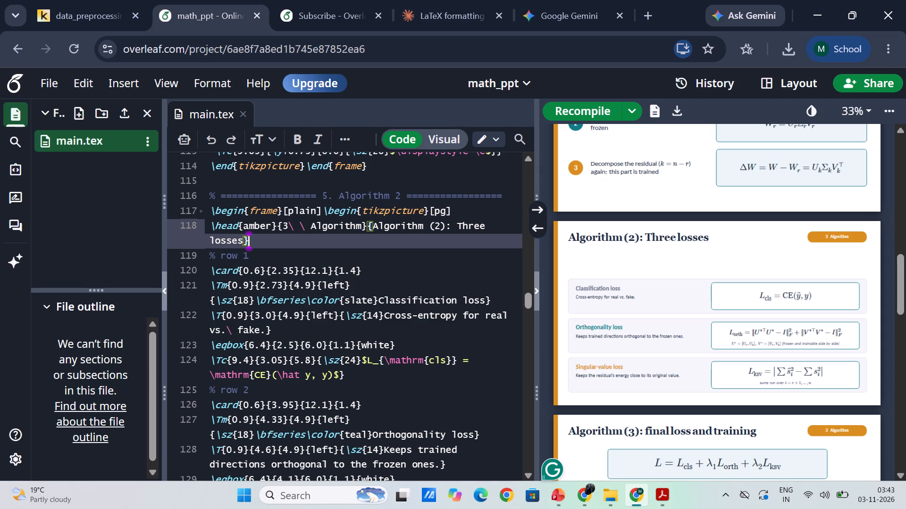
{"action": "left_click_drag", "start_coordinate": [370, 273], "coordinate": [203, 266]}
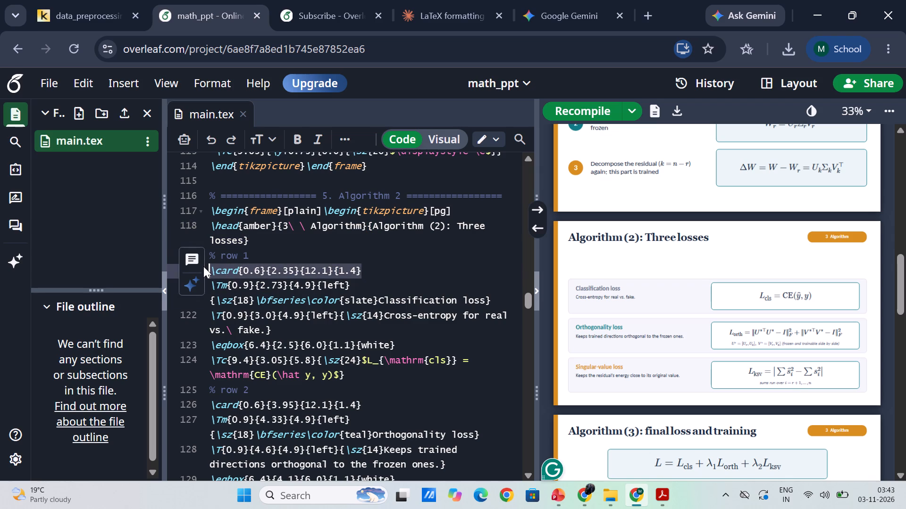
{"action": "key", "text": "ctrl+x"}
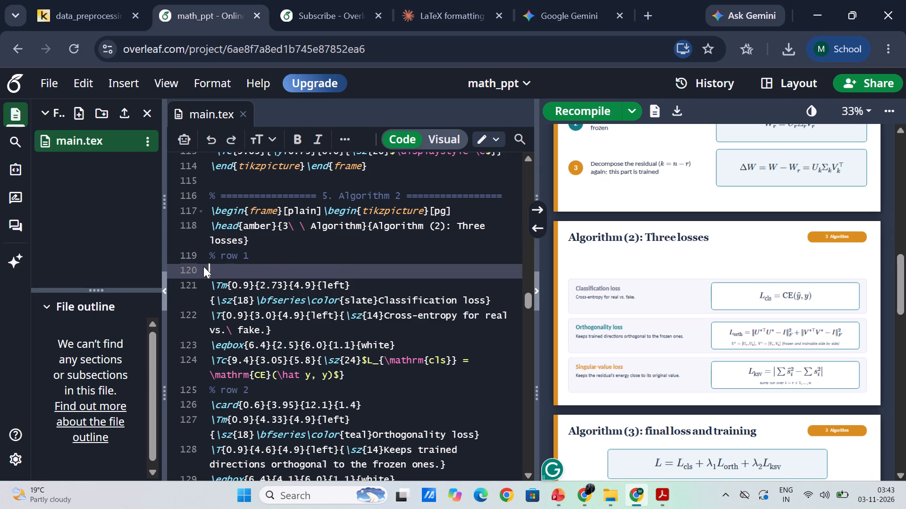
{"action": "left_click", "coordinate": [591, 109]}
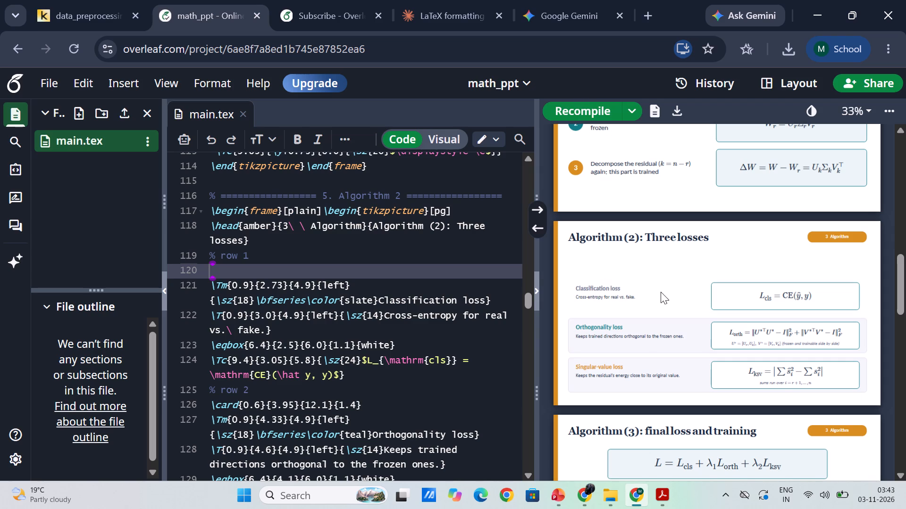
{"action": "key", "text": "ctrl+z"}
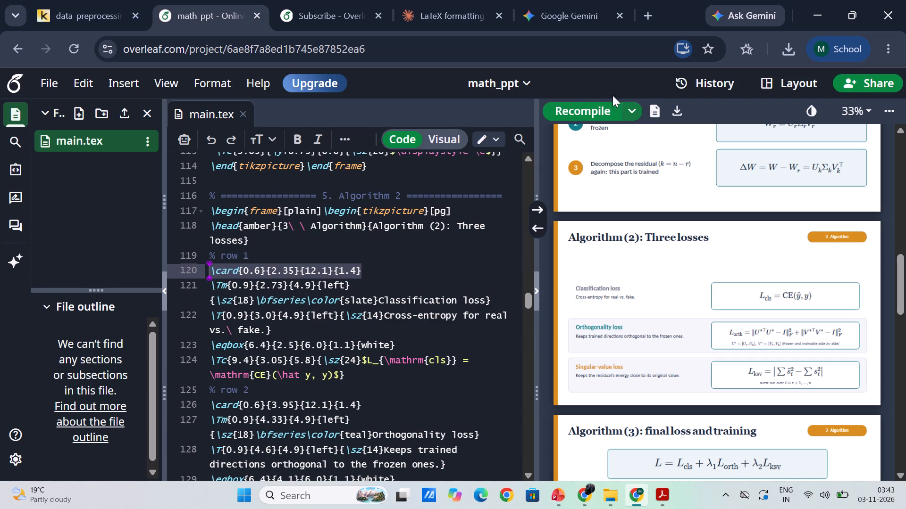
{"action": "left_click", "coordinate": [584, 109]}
Review the source of the three loss rows in the Algorithm (2) frame against the compiled Algorithm (2) and (3) slides.
{"action": "scroll", "coordinate": [305, 245], "scroll_direction": "down", "scroll_amount": 1}
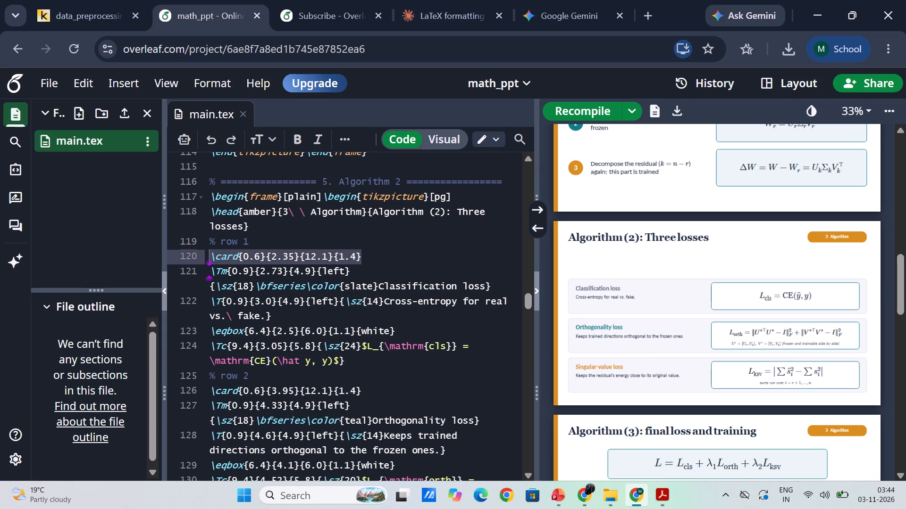
{"action": "scroll", "coordinate": [674, 286], "scroll_direction": "down", "scroll_amount": 1}
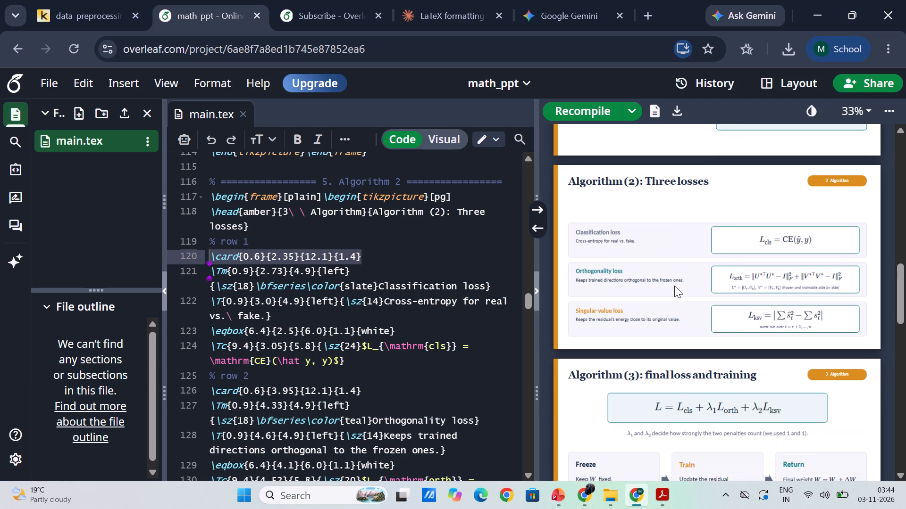
{"action": "scroll", "coordinate": [674, 286], "scroll_direction": "down", "scroll_amount": 1}
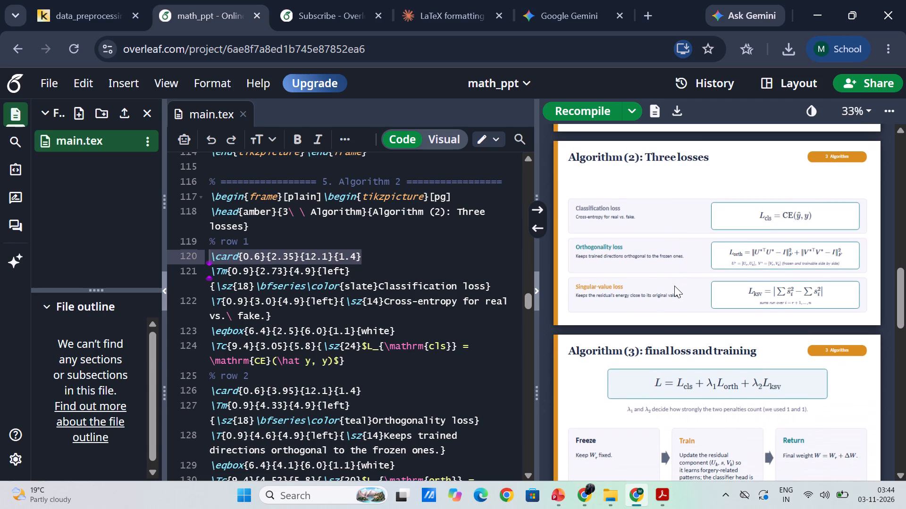
{"action": "scroll", "coordinate": [497, 304], "scroll_direction": "down", "scroll_amount": 1}
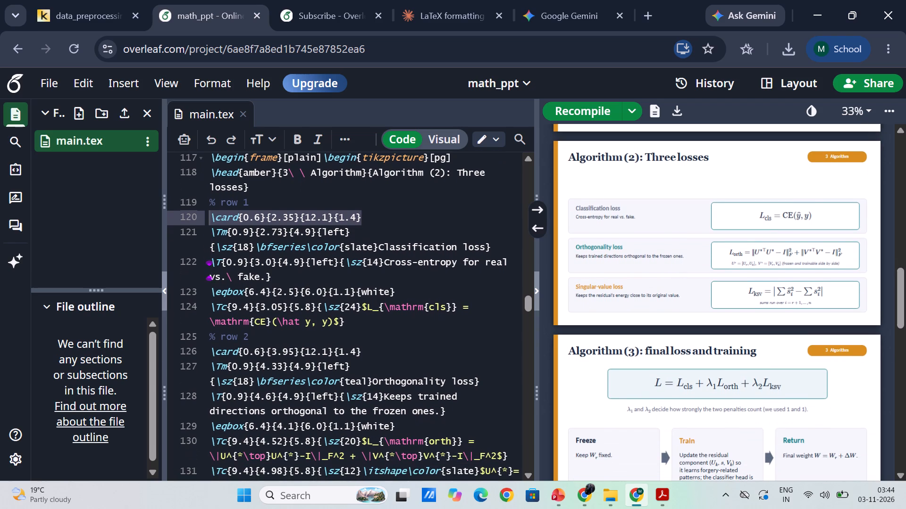
{"action": "scroll", "coordinate": [497, 304], "scroll_direction": "down", "scroll_amount": 2}
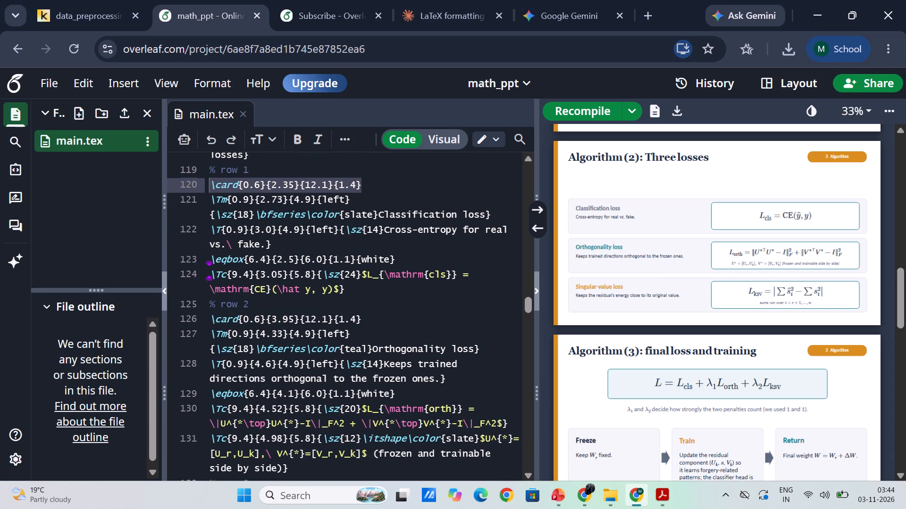
{"action": "scroll", "coordinate": [437, 306], "scroll_direction": "down", "scroll_amount": 1}
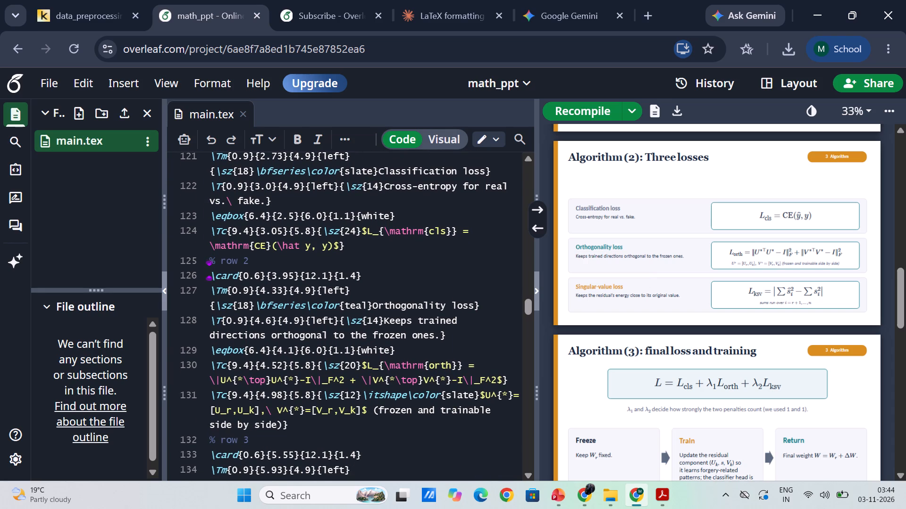
{"action": "scroll", "coordinate": [401, 354], "scroll_direction": "down", "scroll_amount": 1}
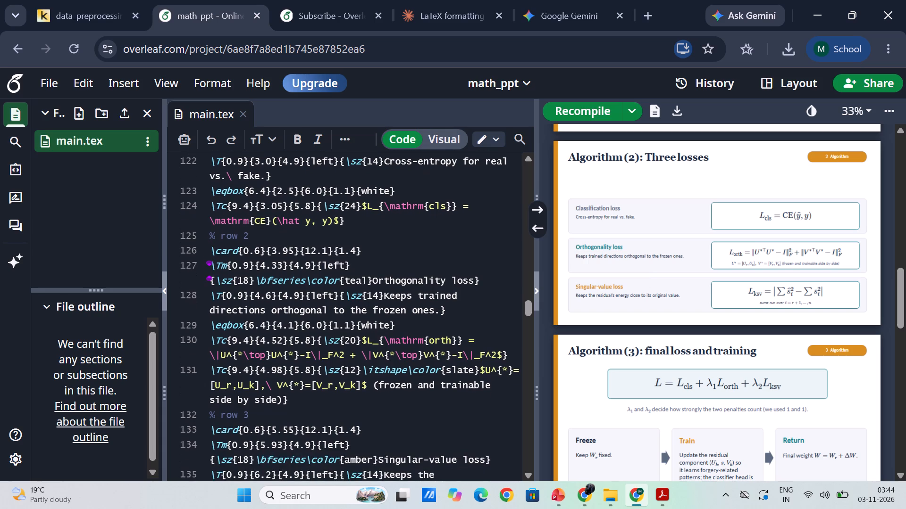
{"action": "scroll", "coordinate": [401, 354], "scroll_direction": "down", "scroll_amount": 1}
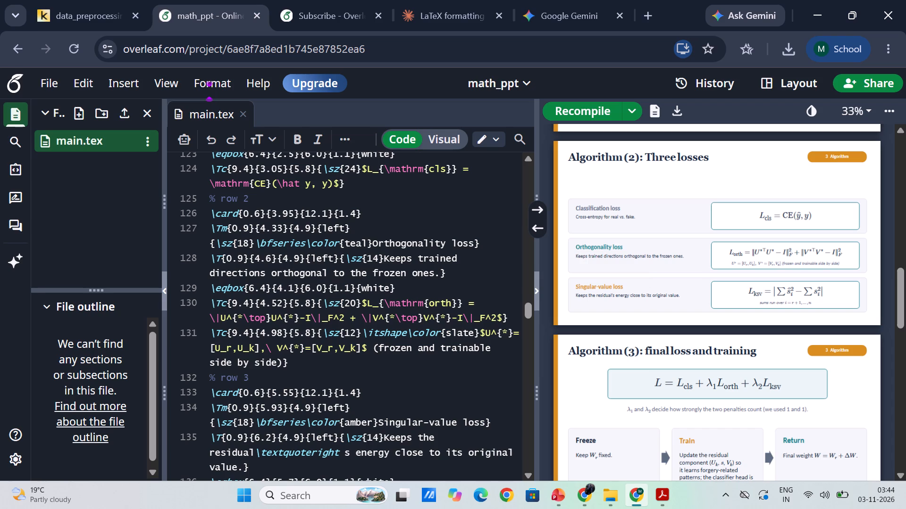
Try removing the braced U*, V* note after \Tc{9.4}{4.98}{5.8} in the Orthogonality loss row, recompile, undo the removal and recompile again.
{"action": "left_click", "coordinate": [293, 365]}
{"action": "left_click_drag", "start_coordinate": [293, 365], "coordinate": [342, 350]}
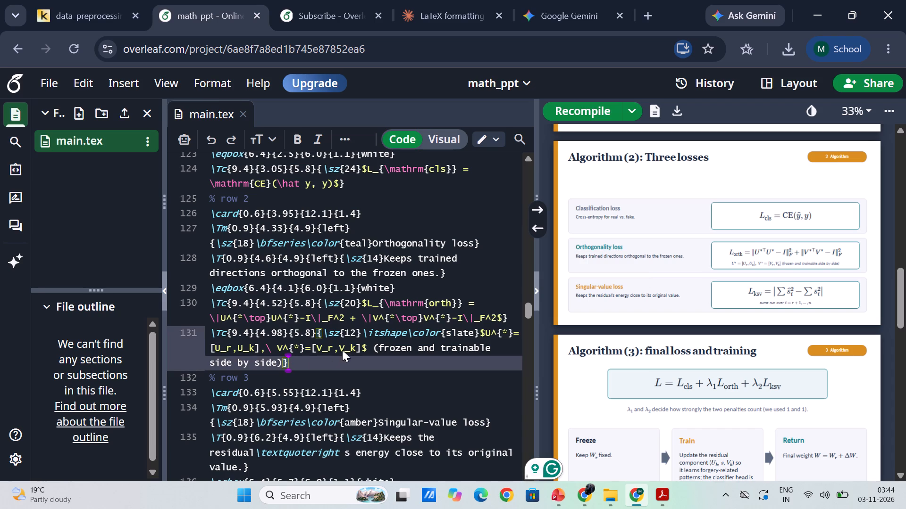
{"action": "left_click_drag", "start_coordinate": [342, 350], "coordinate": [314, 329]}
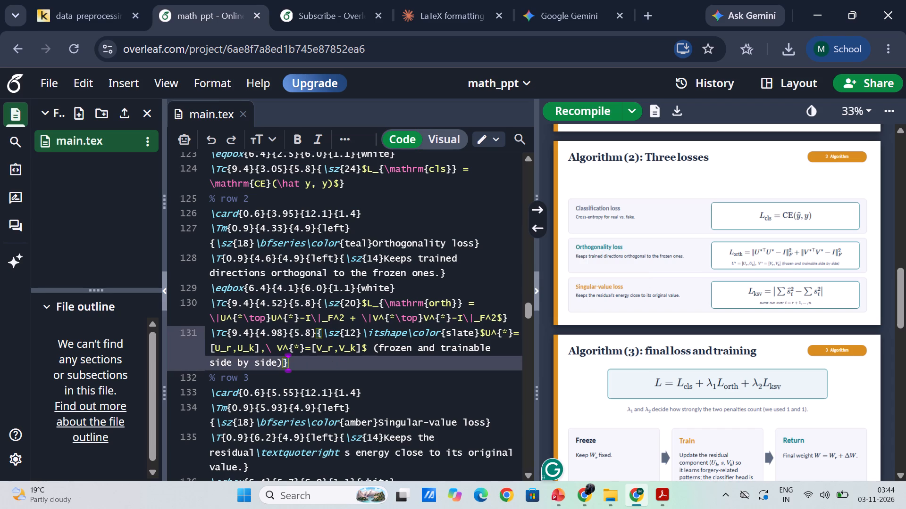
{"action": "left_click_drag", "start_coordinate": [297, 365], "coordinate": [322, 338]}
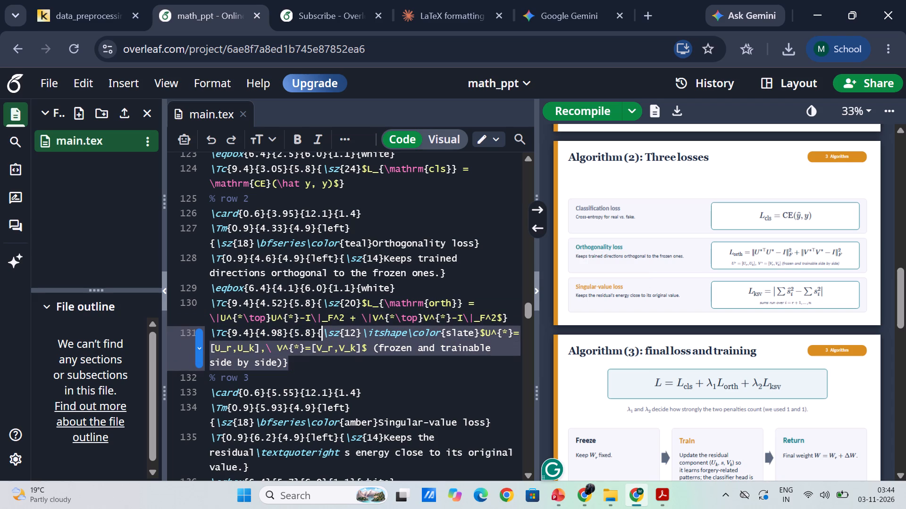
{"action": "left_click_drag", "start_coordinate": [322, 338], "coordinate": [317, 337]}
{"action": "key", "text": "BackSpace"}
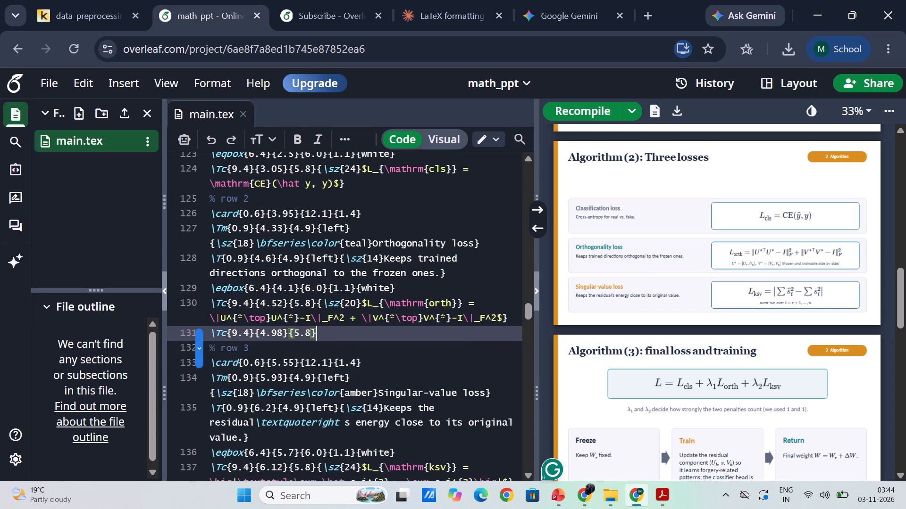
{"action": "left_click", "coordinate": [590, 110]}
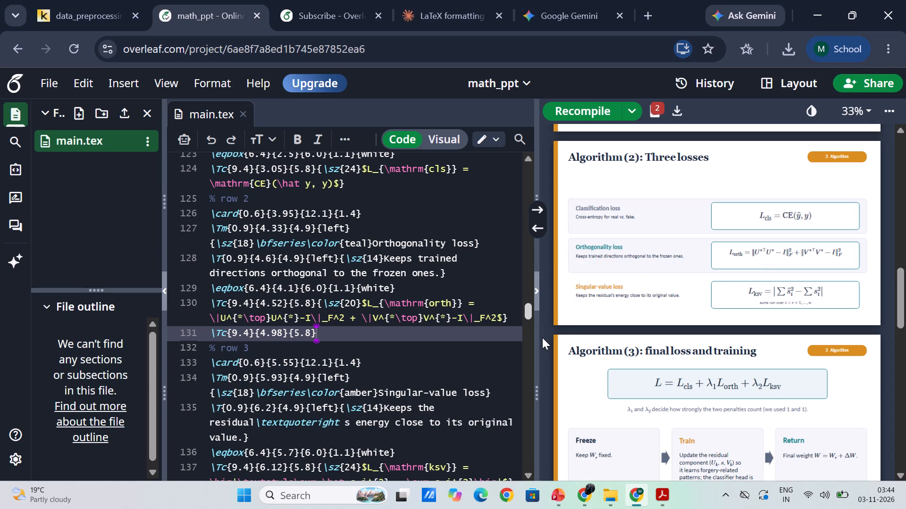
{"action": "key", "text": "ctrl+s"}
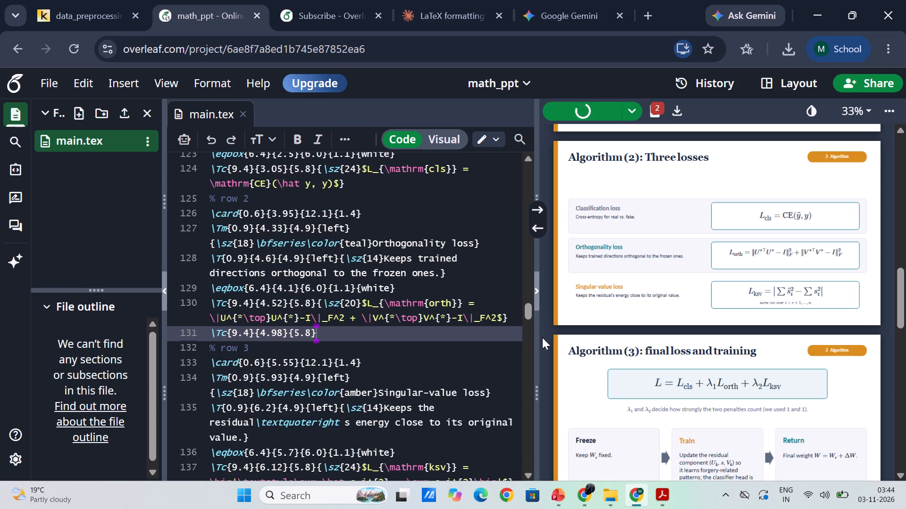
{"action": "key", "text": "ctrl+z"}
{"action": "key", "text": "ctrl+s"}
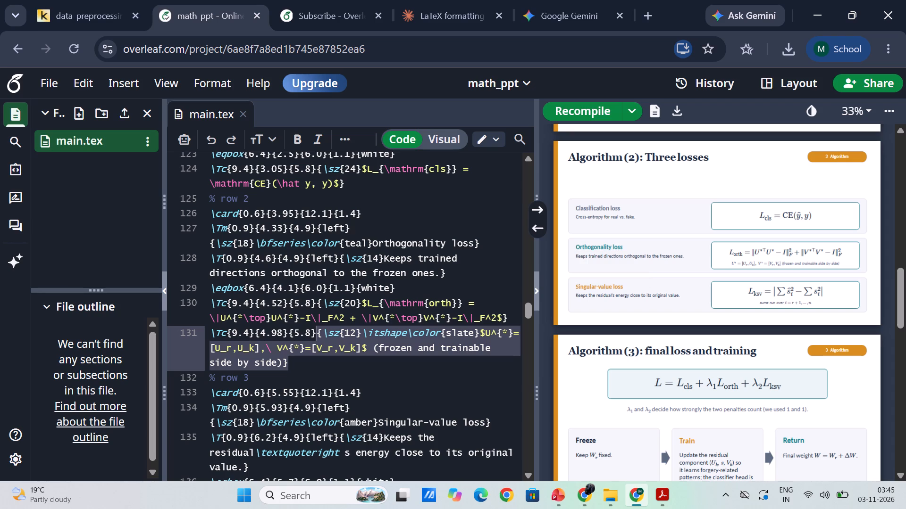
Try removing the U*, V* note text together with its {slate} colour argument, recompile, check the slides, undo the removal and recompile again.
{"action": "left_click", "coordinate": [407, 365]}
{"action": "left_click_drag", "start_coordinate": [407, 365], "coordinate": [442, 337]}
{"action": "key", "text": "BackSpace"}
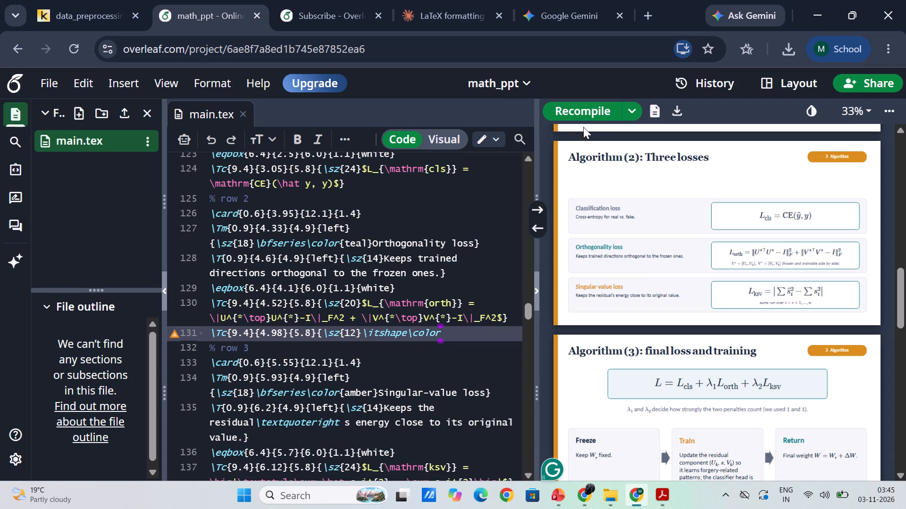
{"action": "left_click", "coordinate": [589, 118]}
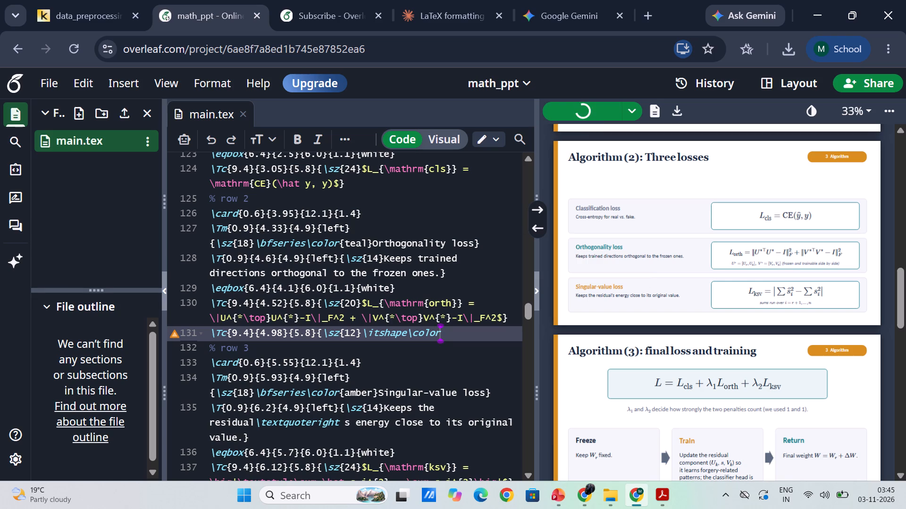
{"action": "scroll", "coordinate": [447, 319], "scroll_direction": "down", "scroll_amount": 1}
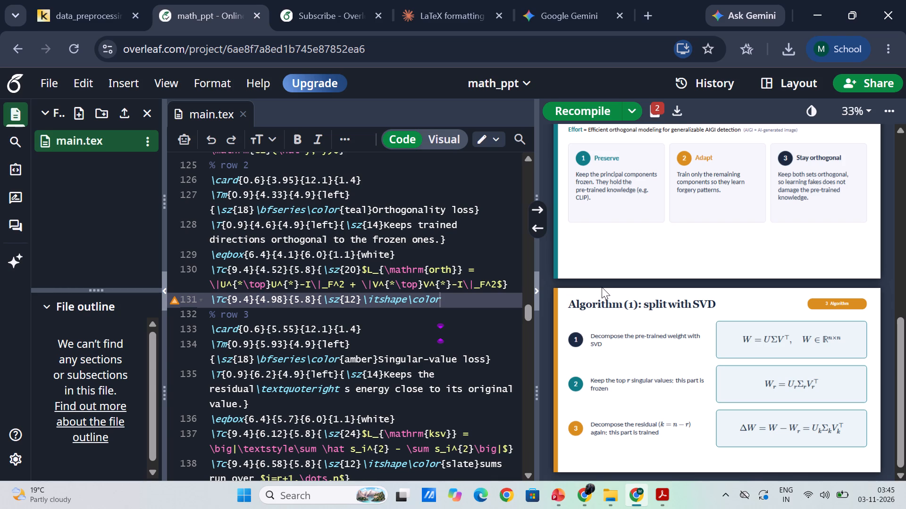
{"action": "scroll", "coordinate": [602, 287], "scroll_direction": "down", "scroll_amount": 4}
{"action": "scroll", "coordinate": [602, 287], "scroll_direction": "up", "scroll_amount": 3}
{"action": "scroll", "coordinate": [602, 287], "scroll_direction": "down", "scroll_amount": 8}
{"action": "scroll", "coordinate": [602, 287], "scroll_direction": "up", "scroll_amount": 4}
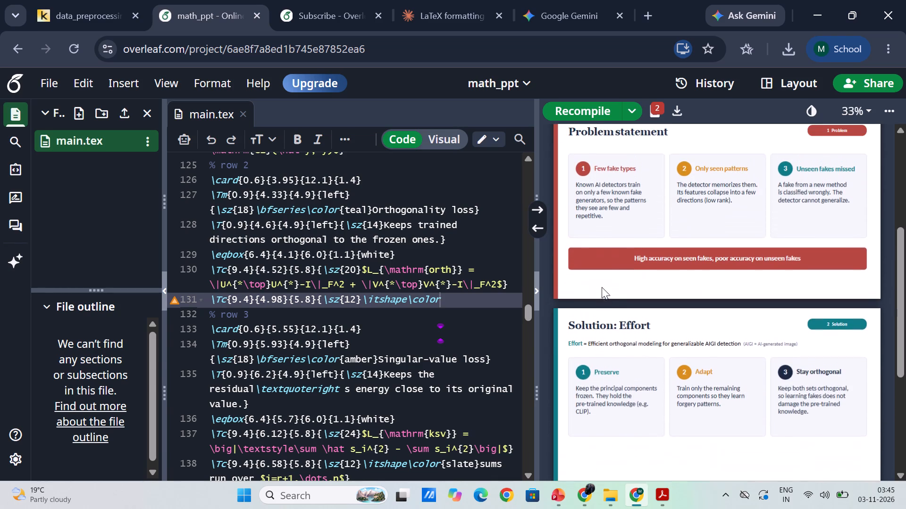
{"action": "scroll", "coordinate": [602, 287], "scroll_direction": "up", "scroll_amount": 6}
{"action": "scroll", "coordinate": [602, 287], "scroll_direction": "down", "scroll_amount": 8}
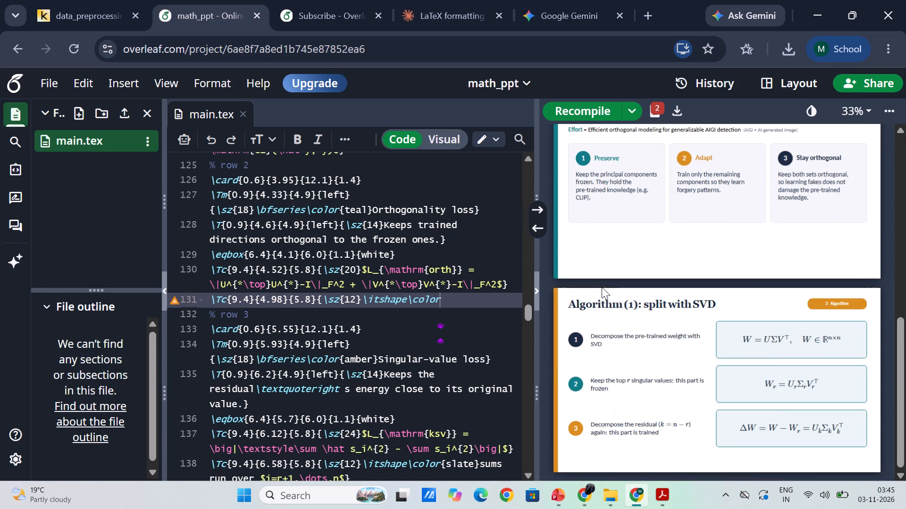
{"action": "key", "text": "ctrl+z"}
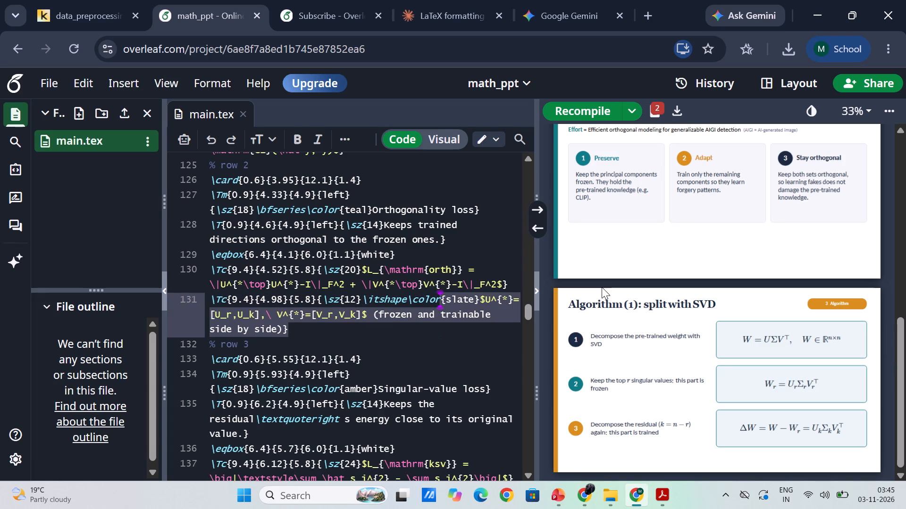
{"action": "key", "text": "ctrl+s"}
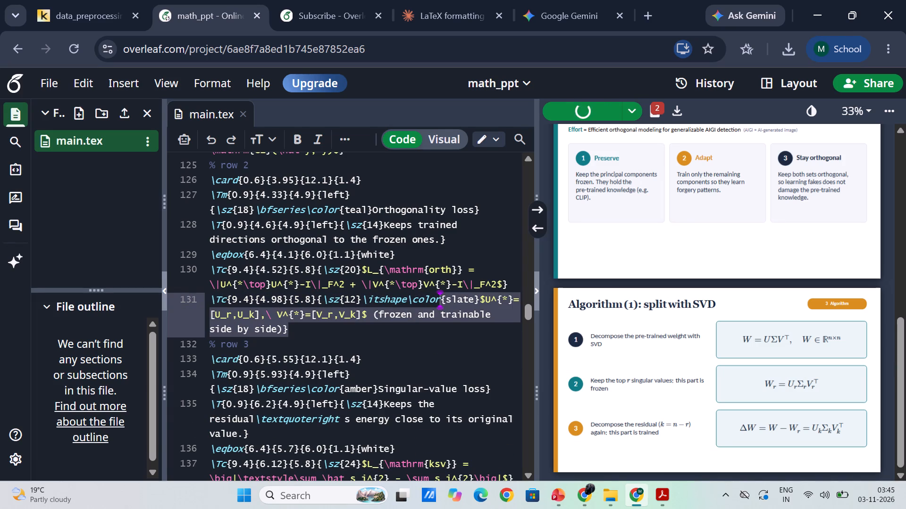
Delete the whole braced U*, V* note, keeping \Tc{9.4}{4.98}{5.8}, from the Orthogonality loss row of Algorithm (2), recompile and check the slides.
{"action": "scroll", "coordinate": [610, 288], "scroll_direction": "up", "scroll_amount": 5}
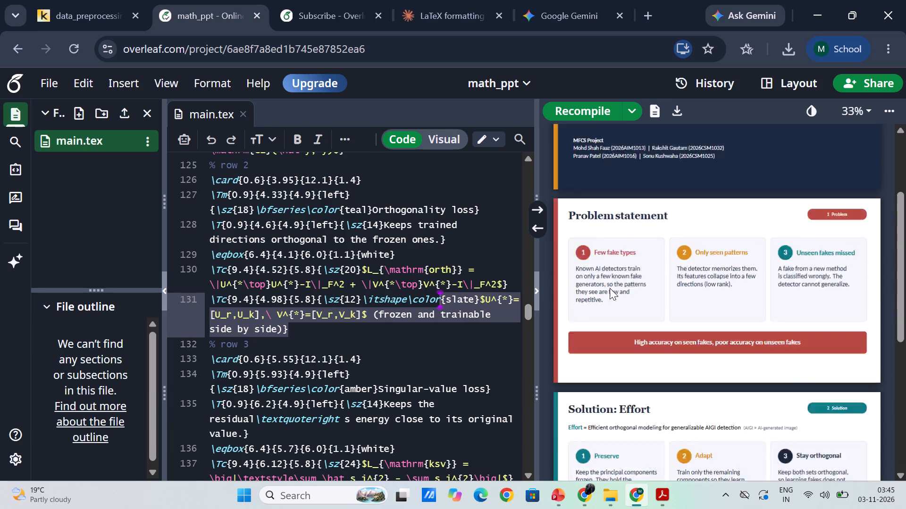
{"action": "scroll", "coordinate": [610, 288], "scroll_direction": "down", "scroll_amount": 9}
{"action": "scroll", "coordinate": [697, 294], "scroll_direction": "down", "scroll_amount": 2}
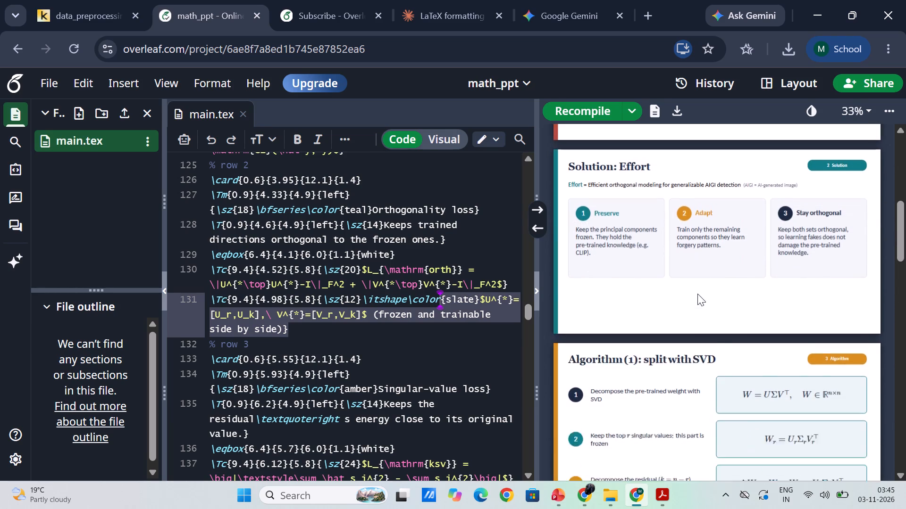
{"action": "scroll", "coordinate": [697, 294], "scroll_direction": "down", "scroll_amount": 5}
{"action": "scroll", "coordinate": [697, 294], "scroll_direction": "up", "scroll_amount": 1}
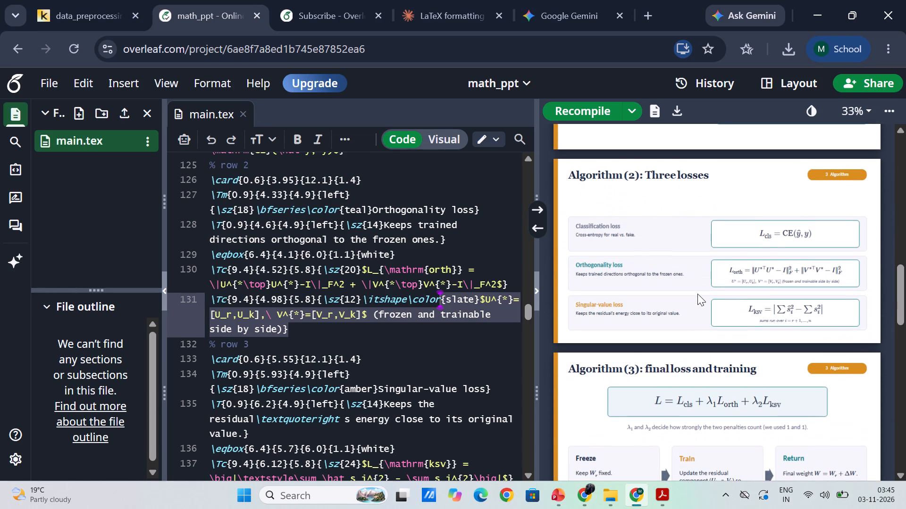
{"action": "scroll", "coordinate": [697, 294], "scroll_direction": "up", "scroll_amount": 1}
{"action": "left_click", "coordinate": [387, 343]}
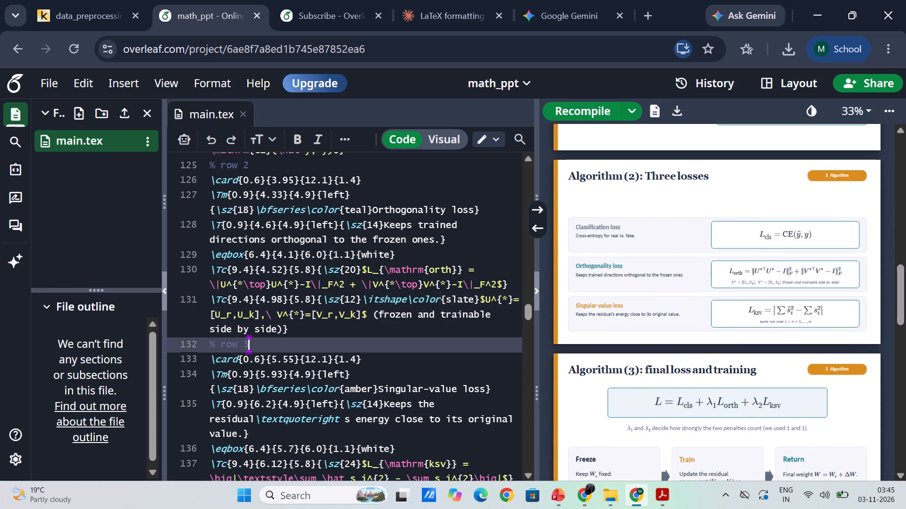
{"action": "left_click", "coordinate": [379, 341]}
{"action": "left_click", "coordinate": [389, 334]}
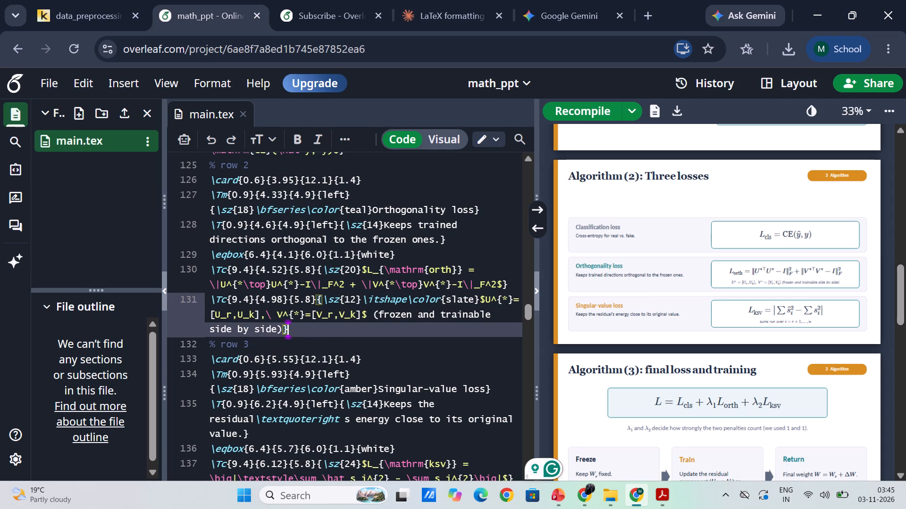
{"action": "left_click_drag", "start_coordinate": [389, 334], "coordinate": [317, 301]}
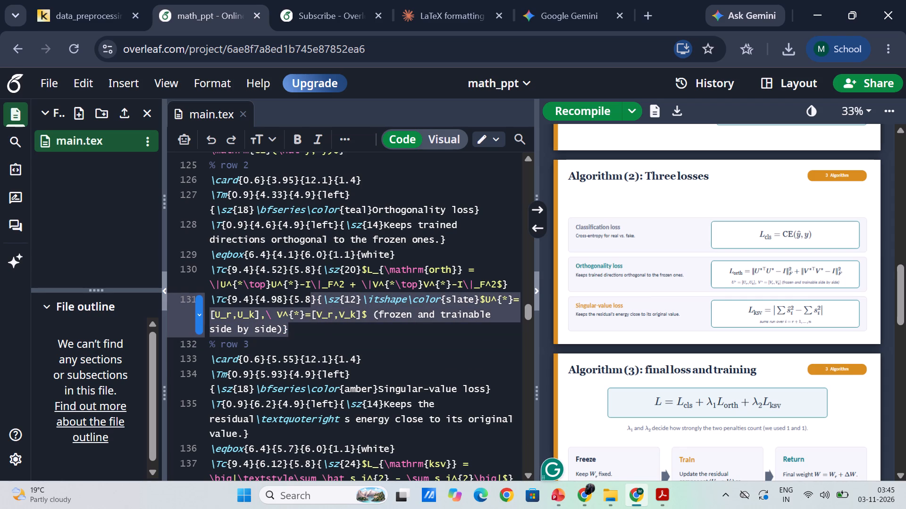
{"action": "left_click_drag", "start_coordinate": [317, 301], "coordinate": [345, 294]}
{"action": "left_click_drag", "start_coordinate": [345, 294], "coordinate": [324, 299]}
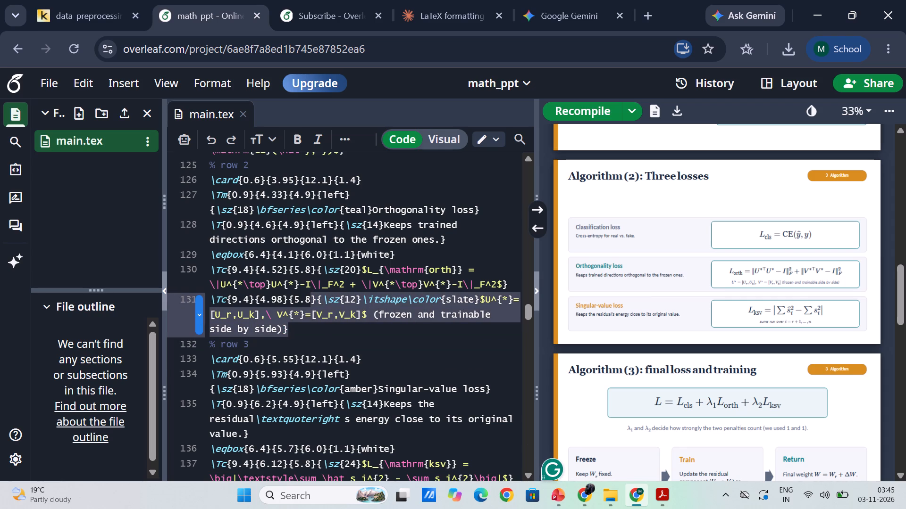
{"action": "left_click_drag", "start_coordinate": [324, 299], "coordinate": [325, 298]}
{"action": "left_click_drag", "start_coordinate": [325, 298], "coordinate": [330, 299]}
{"action": "left_click_drag", "start_coordinate": [330, 299], "coordinate": [328, 300]}
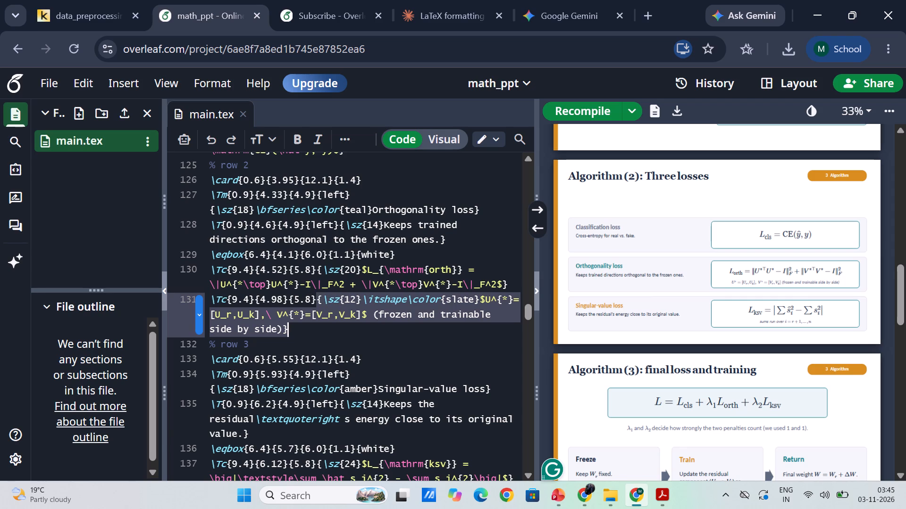
{"action": "key", "text": "BackSpace"}
{"action": "key", "text": "ctrl+s"}
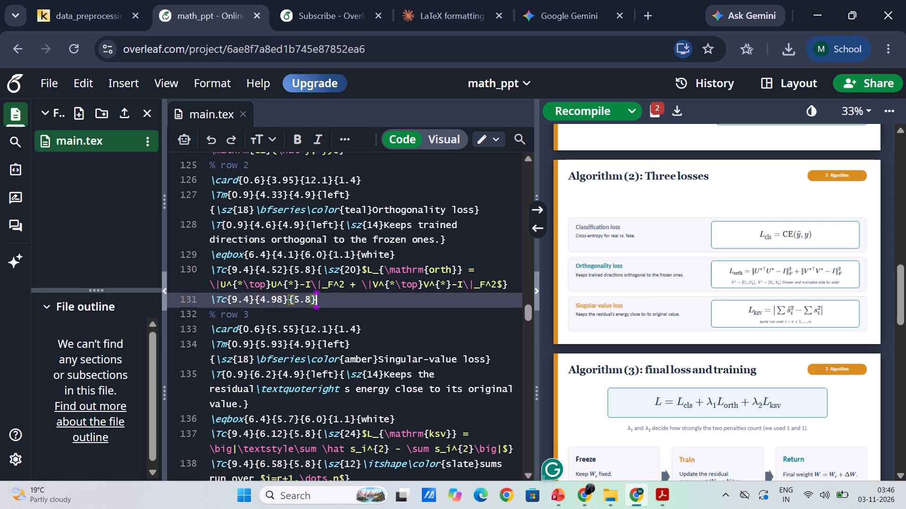
{"action": "scroll", "coordinate": [481, 307], "scroll_direction": "down", "scroll_amount": 1}
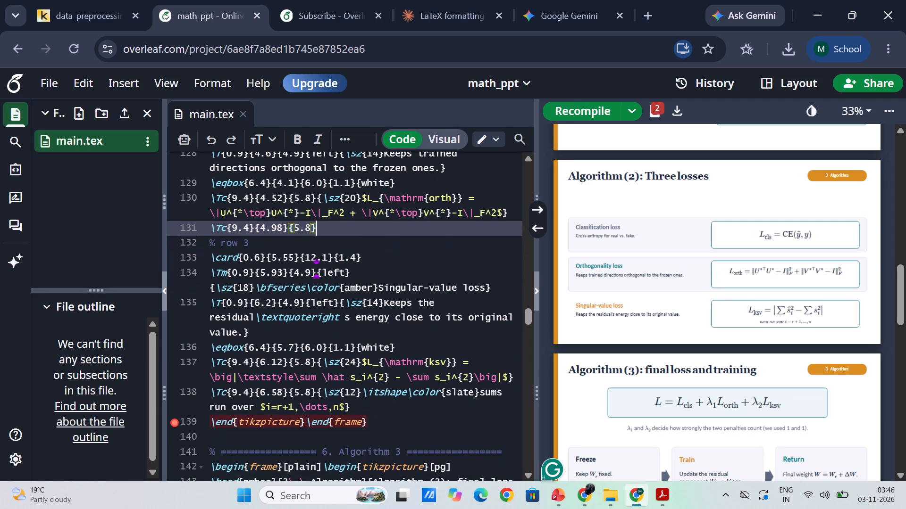
{"action": "scroll", "coordinate": [669, 307], "scroll_direction": "down", "scroll_amount": 1}
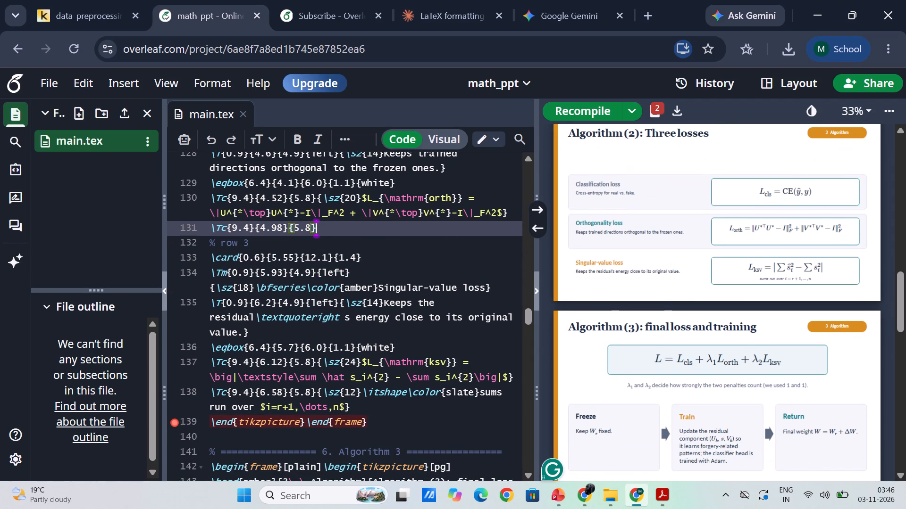
{"action": "scroll", "coordinate": [397, 262], "scroll_direction": "up", "scroll_amount": 1}
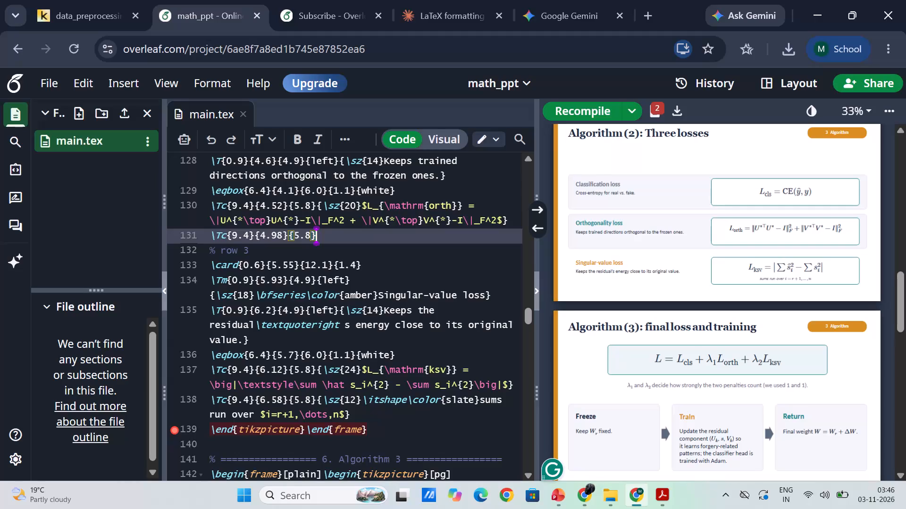
{"action": "scroll", "coordinate": [570, 281], "scroll_direction": "down", "scroll_amount": 1}
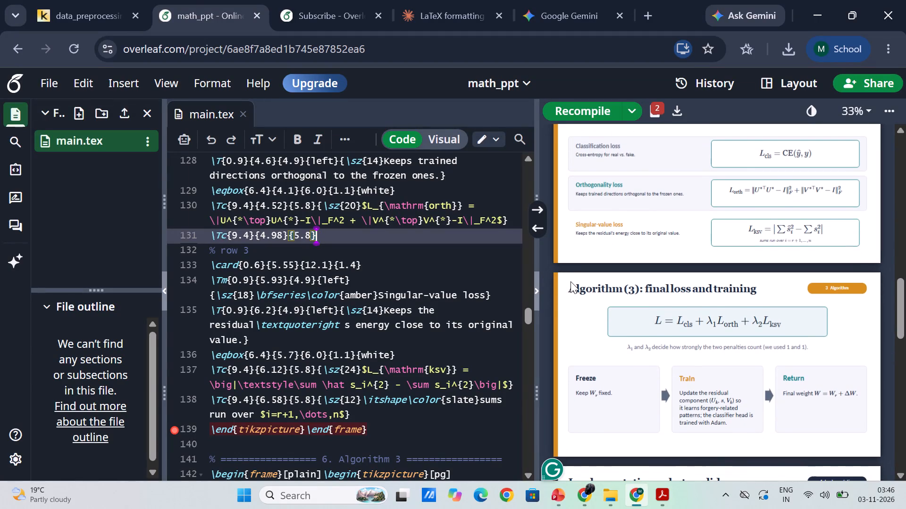
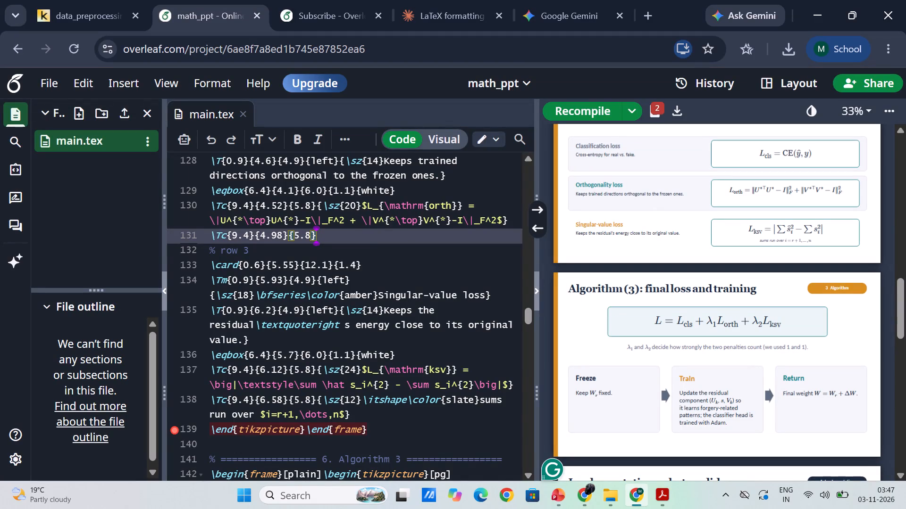
Replace the Orthogonality loss description in the Algorithm 2 frame with "Encourage principal and residual component to remain orthogonal.", recompile, and check the slide.
{"action": "scroll", "coordinate": [394, 307], "scroll_direction": "up", "scroll_amount": 2}
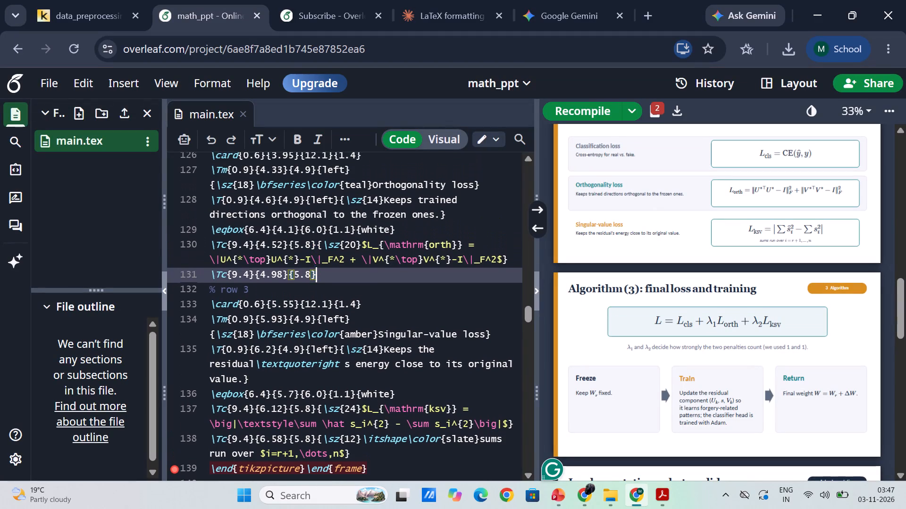
{"action": "scroll", "coordinate": [394, 307], "scroll_direction": "up", "scroll_amount": 1}
{"action": "left_click", "coordinate": [438, 215]}
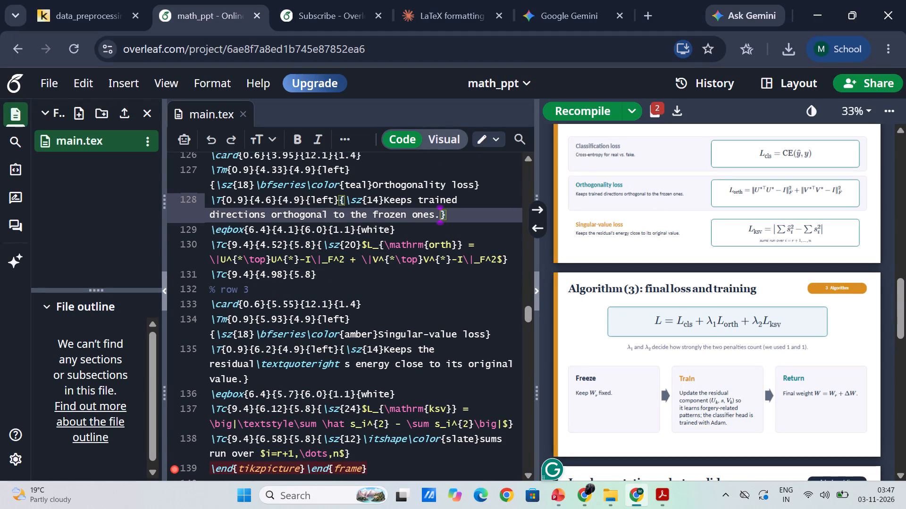
{"action": "key", "text": "BackSpace"}
{"action": "key", "text": "BackSpace"}
{"action": "key", "text": "BackSpace"}
{"action": "key", "text": "BackSpace"}
{"action": "key", "text": "BackSpace"}
{"action": "key", "text": "BackSpace"}
{"action": "key", "text": "BackSpace"}
{"action": "key", "text": "BackSpace"}
{"action": "key", "text": "BackSpace"}
{"action": "key", "text": "BackSpace"}
{"action": "key", "text": "BackSpace"}
{"action": "key", "text": "BackSpace"}
{"action": "key", "text": "BackSpace"}
{"action": "key", "text": "BackSpace"}
{"action": "key", "text": "BackSpace"}
{"action": "key", "text": "BackSpace"}
{"action": "key", "text": "BackSpace"}
{"action": "key", "text": "BackSpace"}
{"action": "key", "text": "BackSpace"}
{"action": "key", "text": "BackSpace"}
{"action": "key", "text": "BackSpace"}
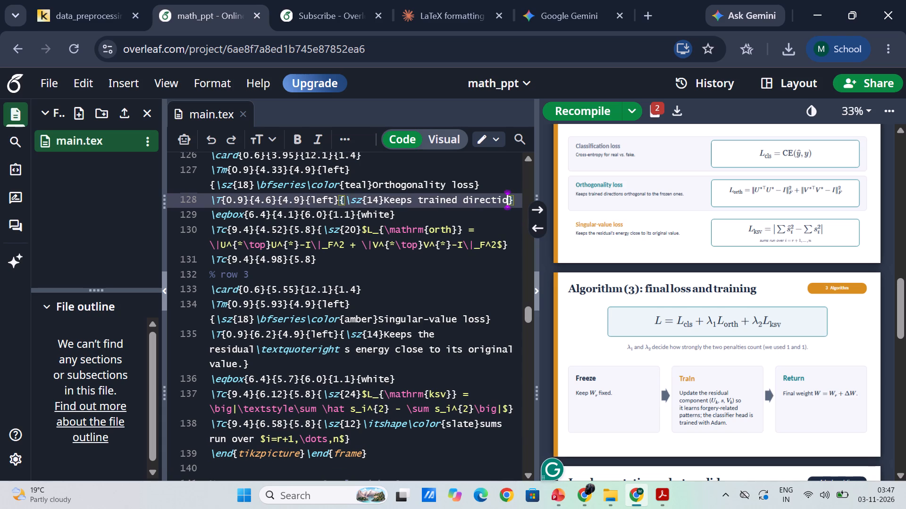
{"action": "key", "text": "BackSpace"}
{"action": "key", "text": "BackSpace"}
{"action": "key", "text": "BackSpace"}
{"action": "key", "text": "BackSpace"}
{"action": "key", "text": "BackSpace"}
{"action": "key", "text": "BackSpace"}
{"action": "key", "text": "BackSpace"}
{"action": "key", "text": "BackSpace"}
{"action": "key", "text": "BackSpace"}
{"action": "key", "text": "BackSpace"}
{"action": "key", "text": "BackSpace"}
{"action": "key", "text": "BackSpace"}
{"action": "key", "text": "BackSpace"}
{"action": "key", "text": "BackSpace"}
{"action": "key", "text": "BackSpace"}
{"action": "key", "text": "BackSpace"}
{"action": "key", "text": "BackSpace"}
{"action": "key", "text": "BackSpace"}
{"action": "key", "text": "BackSpace"}
{"action": "key", "text": "BackSpace"}
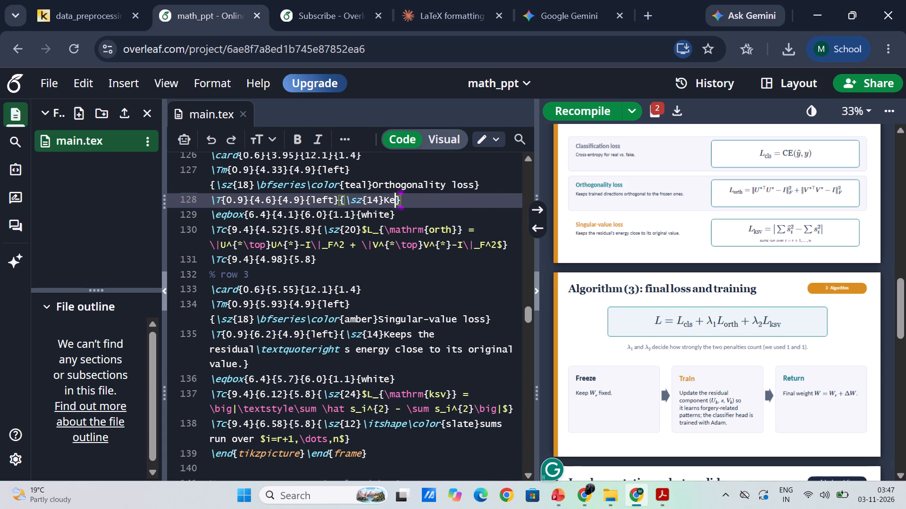
{"action": "key", "text": "BackSpace"}
{"action": "key", "text": "BackSpace"}
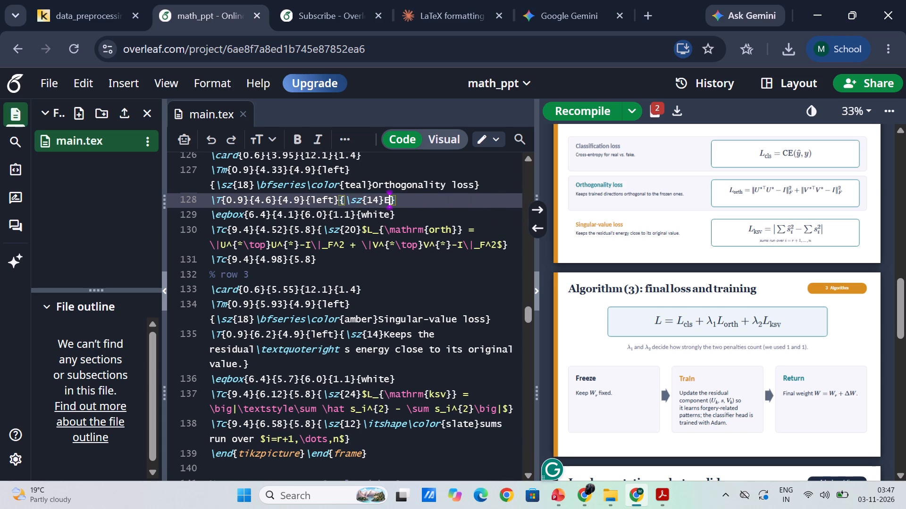
{"action": "type", "text": "ncourage"}
{"action": "key", "text": "space"}
{"action": "type", "text": "principal"}
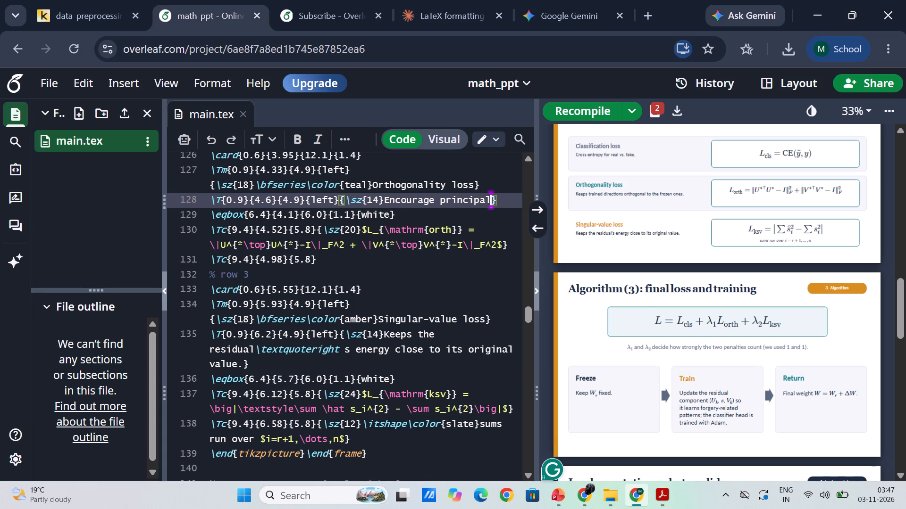
{"action": "key", "text": "space"}
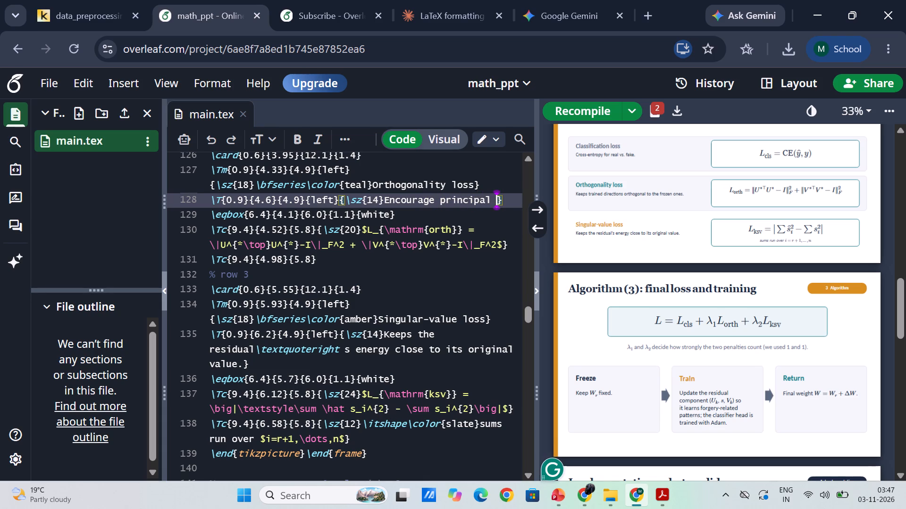
{"action": "type", "text": "and re"}
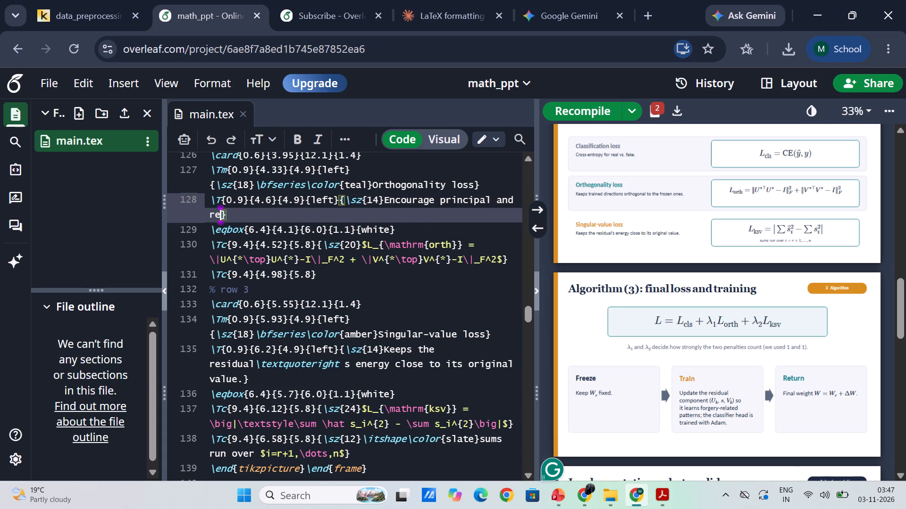
{"action": "type", "text": "sidual"}
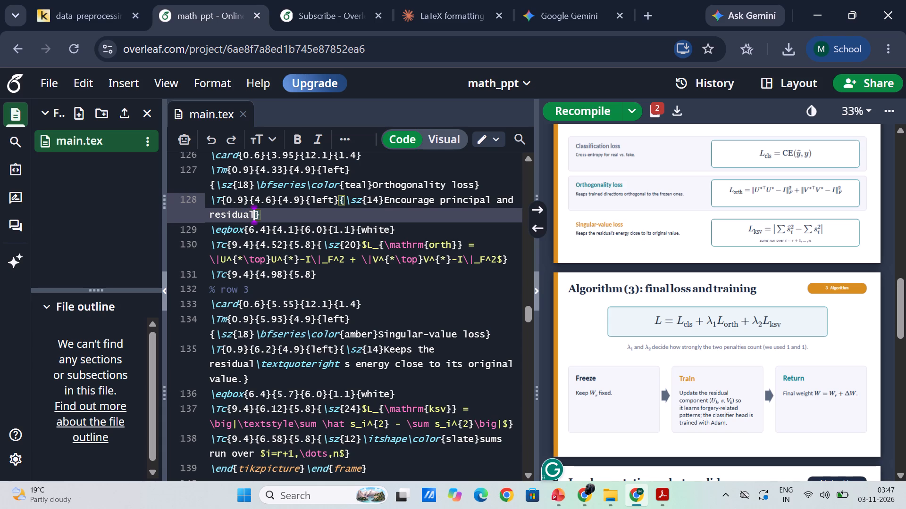
{"action": "key", "text": "space"}
{"action": "type", "text": "compo"}
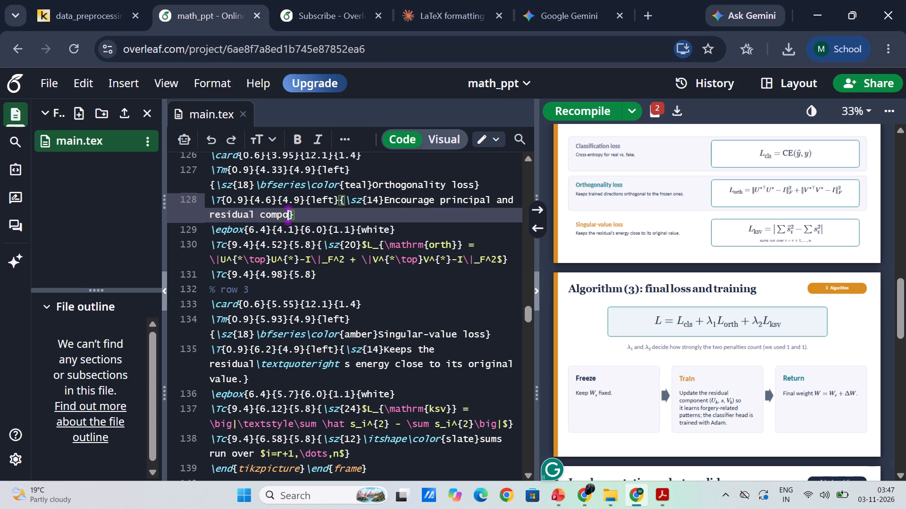
{"action": "type", "text": "nent to remain orthogonal"}
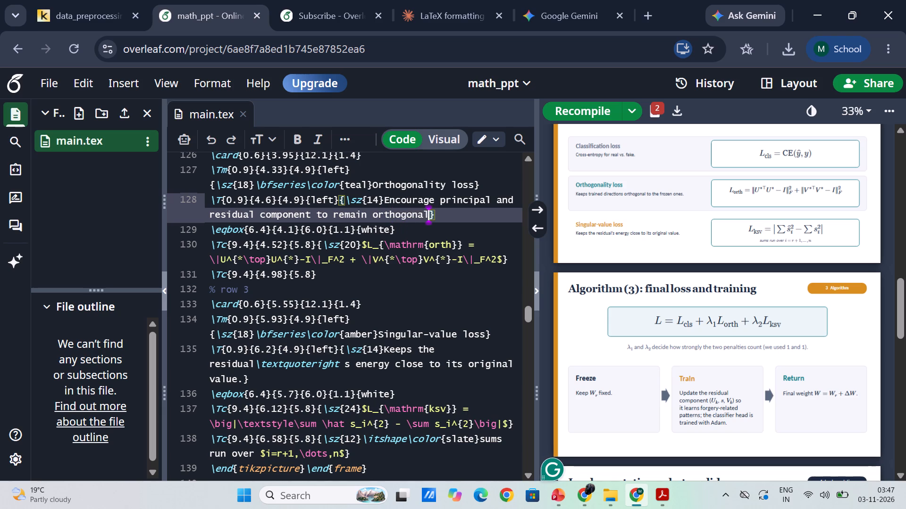
{"action": "key", "text": "period"}
{"action": "key", "text": "ctrl+s"}
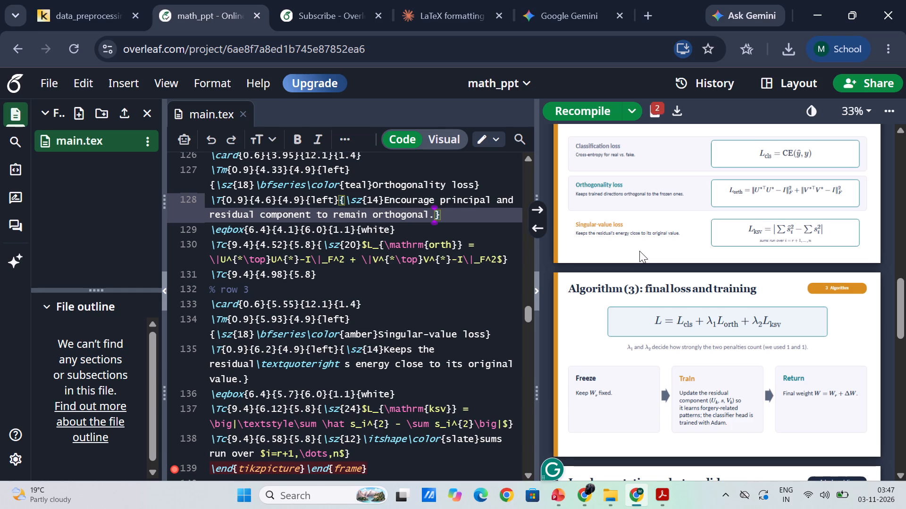
{"action": "scroll", "coordinate": [633, 332], "scroll_direction": "up", "scroll_amount": 1}
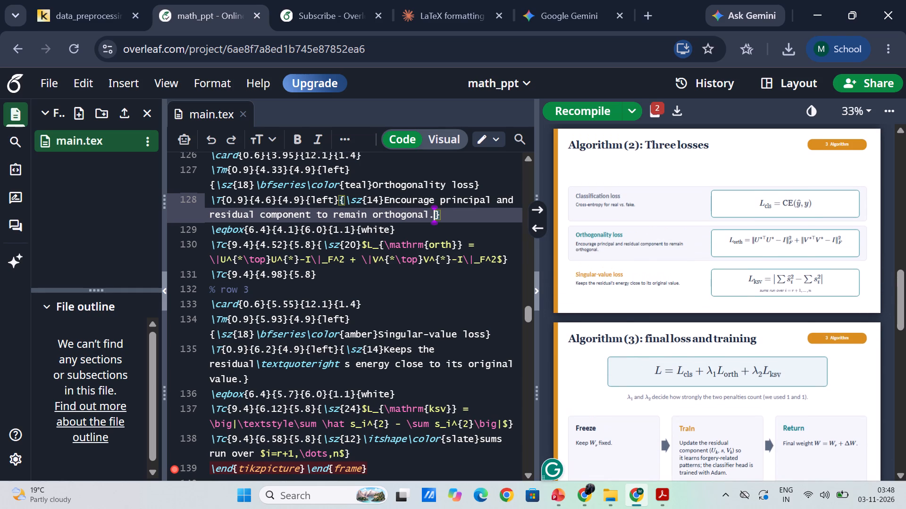
{"action": "scroll", "coordinate": [426, 338], "scroll_direction": "down", "scroll_amount": 1}
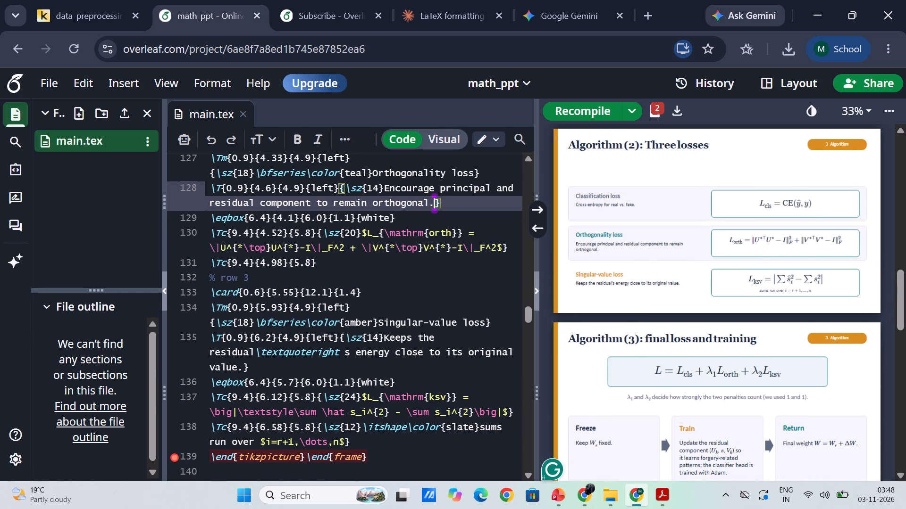
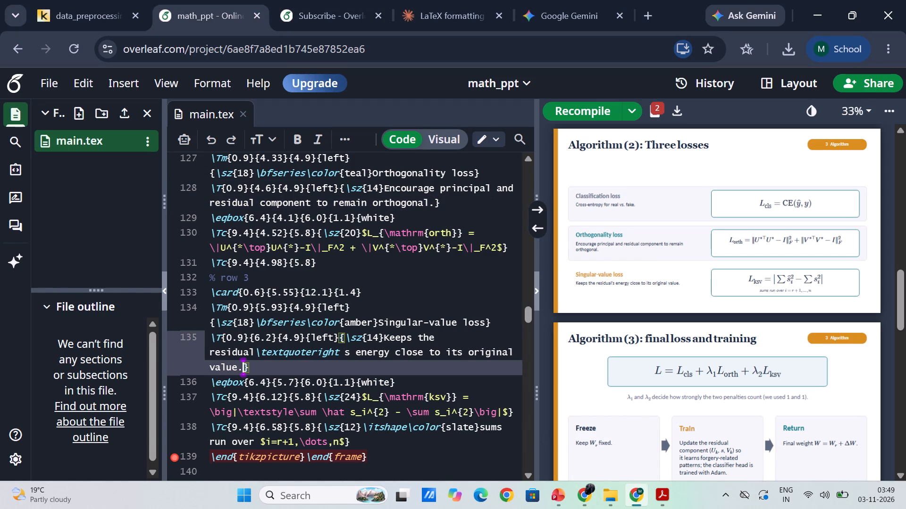
{"action": "key", "text": "BackSpace"}
{"action": "key", "text": "BackSpace"}
{"action": "key", "text": "BackSpace"}
{"action": "key", "text": "BackSpace"}
{"action": "key", "text": "BackSpace"}
{"action": "key", "text": "BackSpace"}
{"action": "key", "text": "BackSpace"}
{"action": "key", "text": "BackSpace"}
{"action": "key", "text": "BackSpace"}
{"action": "key", "text": "BackSpace"}
{"action": "key", "text": "BackSpace"}
{"action": "key", "text": "BackSpace"}
{"action": "key", "text": "BackSpace"}
{"action": "key", "text": "BackSpace"}
{"action": "key", "text": "BackSpace"}
{"action": "key", "text": "BackSpace"}
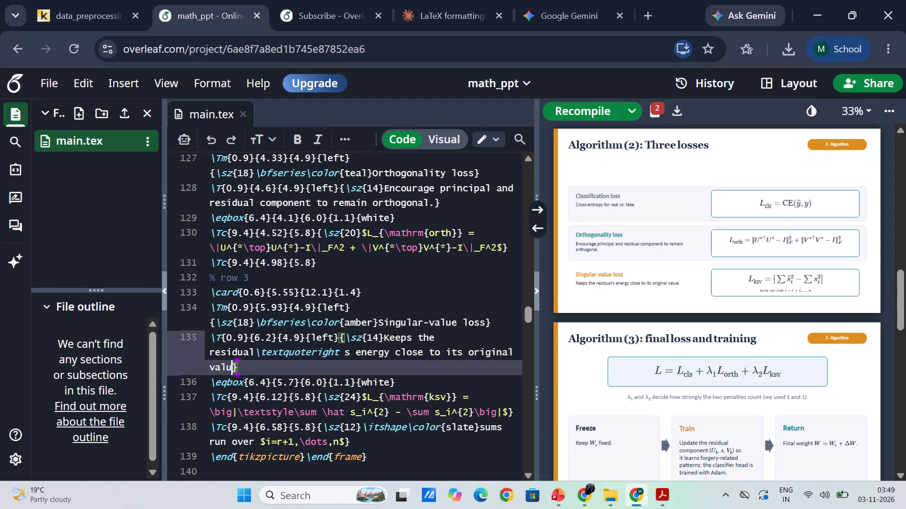
{"action": "key", "text": "BackSpace"}
{"action": "key", "text": "BackSpace"}
{"action": "key", "text": "BackSpace"}
{"action": "key", "text": "BackSpace"}
{"action": "key", "text": "BackSpace"}
{"action": "key", "text": "BackSpace"}
{"action": "key", "text": "BackSpace"}
{"action": "key", "text": "BackSpace"}
{"action": "key", "text": "BackSpace"}
{"action": "key", "text": "BackSpace"}
{"action": "key", "text": "BackSpace"}
{"action": "key", "text": "BackSpace"}
{"action": "key", "text": "BackSpace"}
{"action": "key", "text": "BackSpace"}
{"action": "key", "text": "BackSpace"}
{"action": "key", "text": "BackSpace"}
{"action": "key", "text": "BackSpace"}
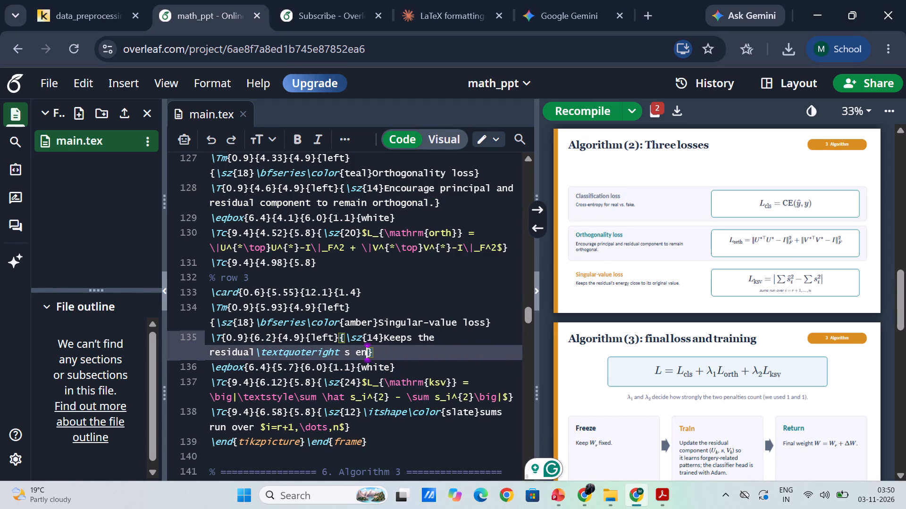
{"action": "key", "text": "BackSpace"}
{"action": "key", "text": "BackSpace"}
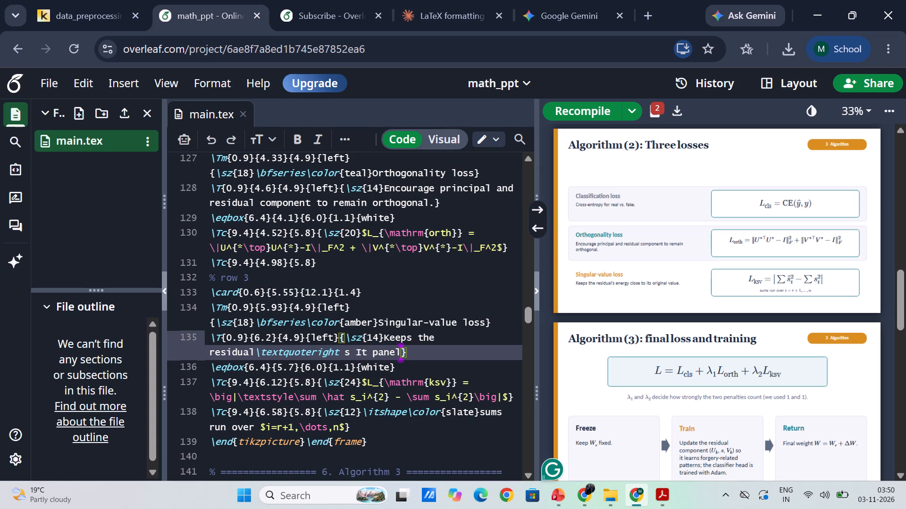
{"action": "type", "text": "izes large change in the"}
{"action": "key", "text": "space"}
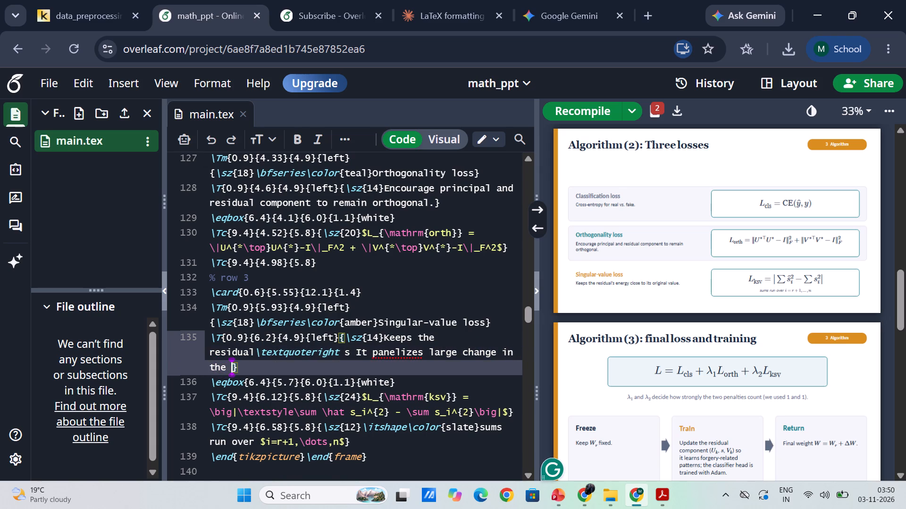
{"action": "type", "text": "singular values"}
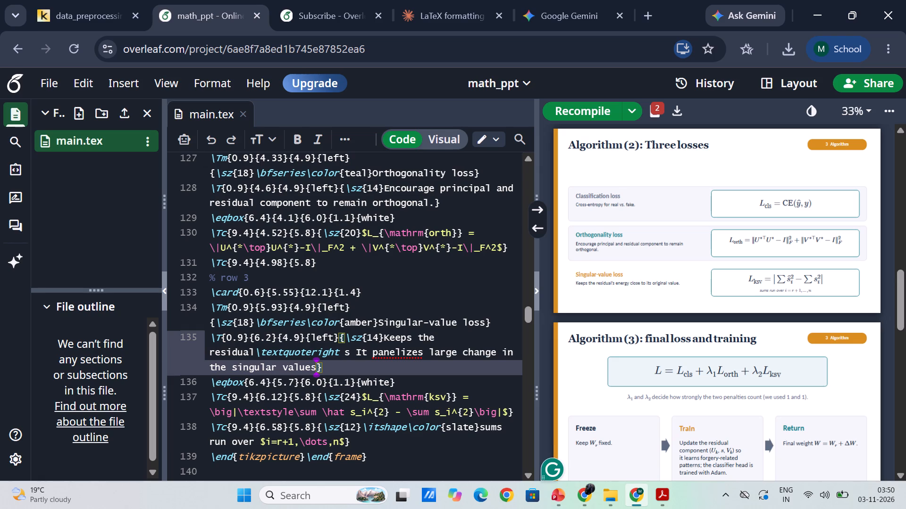
{"action": "key", "text": "period"}
{"action": "left_click_drag", "start_coordinate": [557, 121], "coordinate": [584, 110]}
{"action": "left_click", "coordinate": [584, 110]}
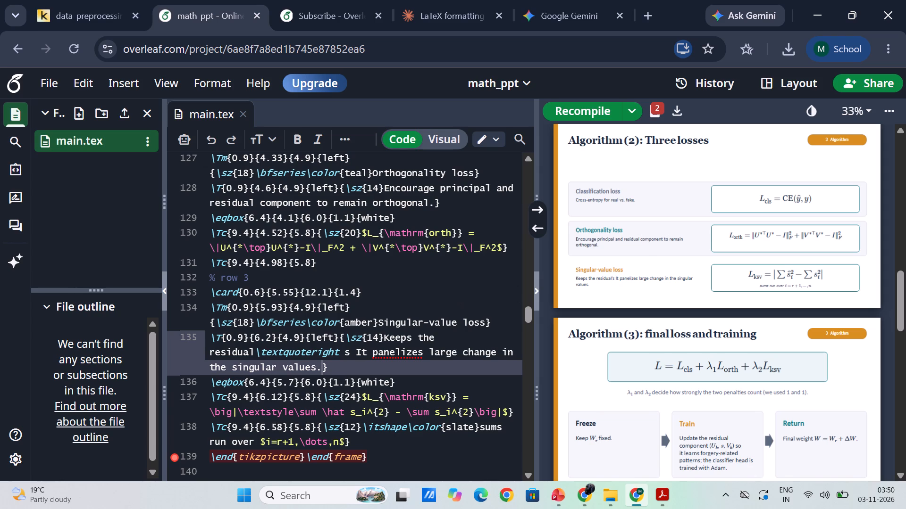
Delete the leading words "Keeps the residual" from the Singular-value loss description on line 135, then save and recompile.
{"action": "left_click", "coordinate": [254, 344]}
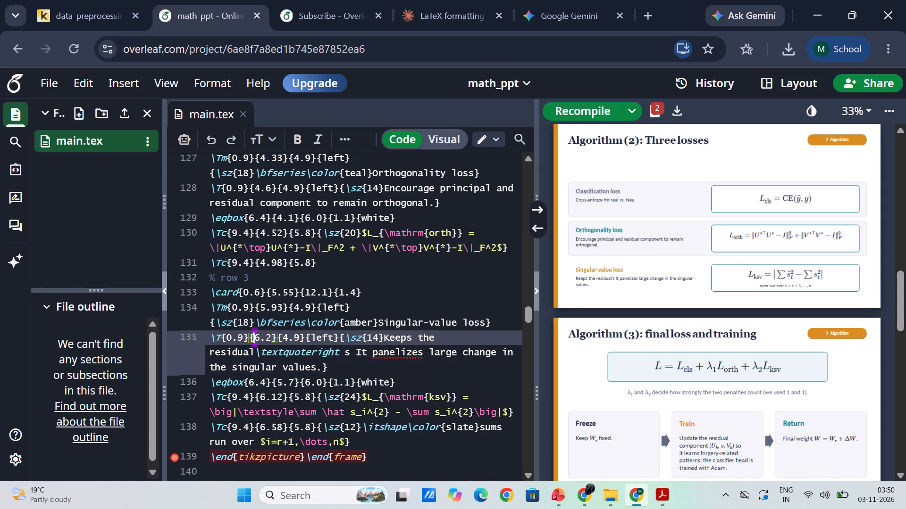
{"action": "left_click", "coordinate": [254, 348]}
{"action": "key", "text": "bracketright"}
{"action": "key", "text": "bracketright"}
{"action": "key", "text": "bracketright"}
{"action": "key", "text": "bracketright"}
{"action": "key", "text": "bracketright"}
{"action": "key", "text": "bracketright"}
{"action": "key", "text": "bracketright"}
{"action": "key", "text": "bracketright"}
{"action": "key", "text": "bracketright"}
{"action": "key", "text": "bracketright"}
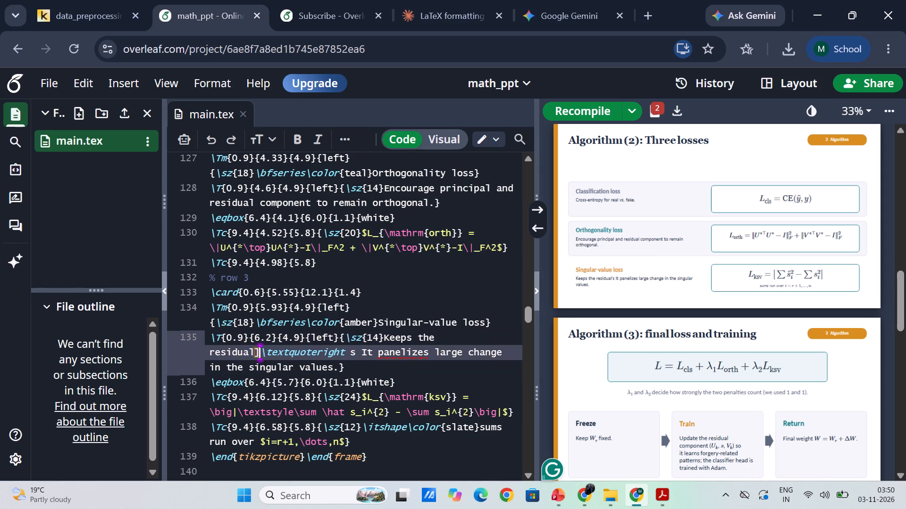
{"action": "key", "text": "BackSpace"}
{"action": "key", "text": "BackSpace"}
{"action": "key", "text": "BackSpace"}
{"action": "key", "text": "BackSpace"}
{"action": "key", "text": "BackSpace"}
{"action": "key", "text": "BackSpace"}
{"action": "key", "text": "BackSpace"}
{"action": "key", "text": "BackSpace"}
{"action": "key", "text": "BackSpace"}
{"action": "key", "text": "BackSpace"}
{"action": "key", "text": "BackSpace"}
{"action": "key", "text": "BackSpace"}
{"action": "key", "text": "BackSpace"}
{"action": "key", "text": "BackSpace"}
{"action": "key", "text": "BackSpace"}
{"action": "key", "text": "BackSpace"}
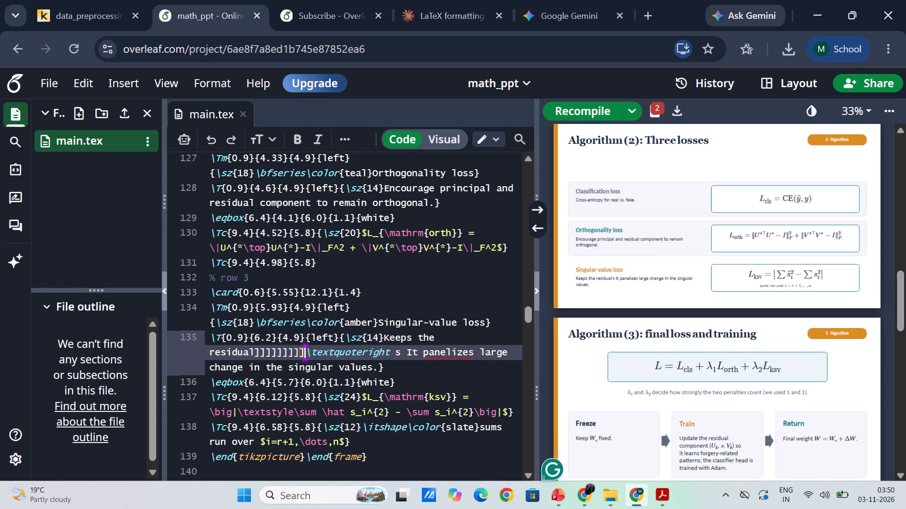
{"action": "key", "text": "BackSpace"}
{"action": "key", "text": "BackSpace"}
{"action": "key", "text": "BackSpace"}
{"action": "key", "text": "BackSpace"}
{"action": "key", "text": "BackSpace"}
{"action": "key", "text": "BackSpace"}
{"action": "key", "text": "BackSpace"}
{"action": "key", "text": "BackSpace"}
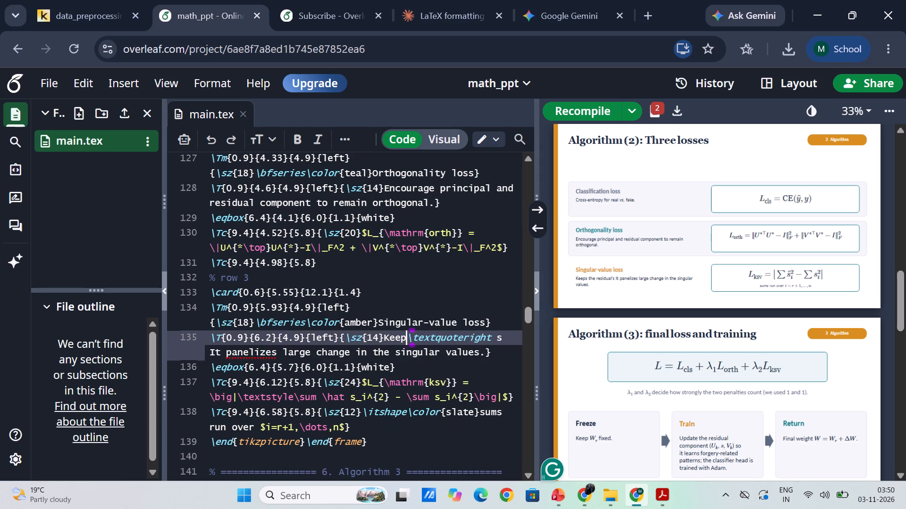
{"action": "key", "text": "BackSpace"}
{"action": "key", "text": "BackSpace"}
{"action": "key", "text": "BackSpace"}
{"action": "key", "text": "BackSpace"}
{"action": "key", "text": "ctrl+s"}
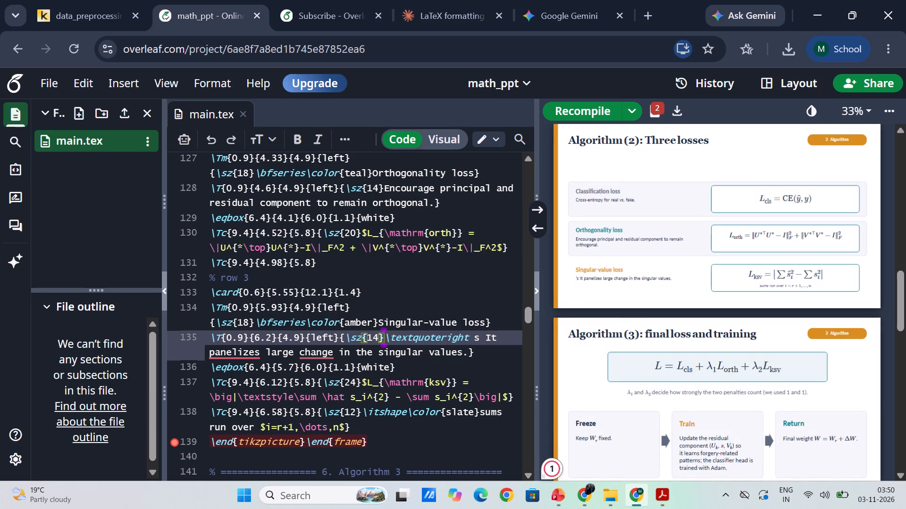
On line 135, remove the stray "s" before "It", make "change" plural as "changes", then save and recompile.
{"action": "left_click", "coordinate": [485, 340]}
{"action": "key", "text": "BackSpace"}
{"action": "key", "text": "BackSpace"}
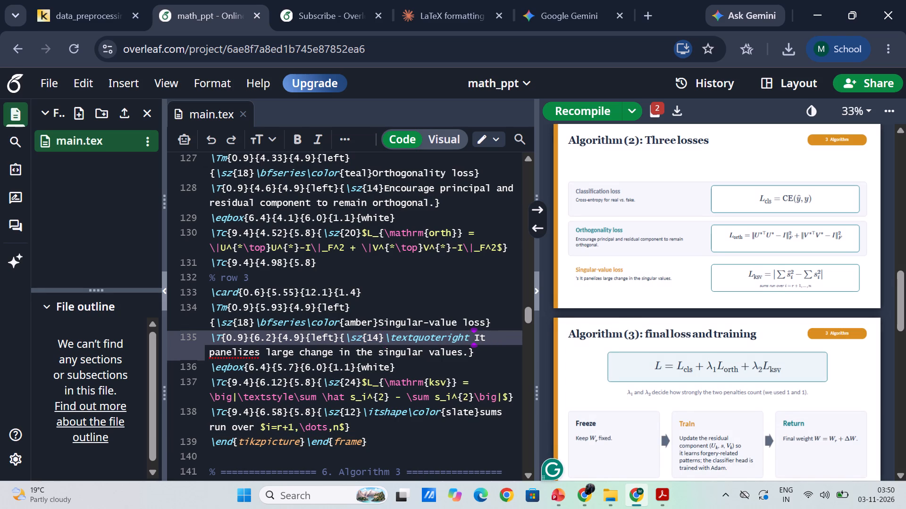
{"action": "left_click", "coordinate": [333, 353]}
{"action": "key", "text": "s"}
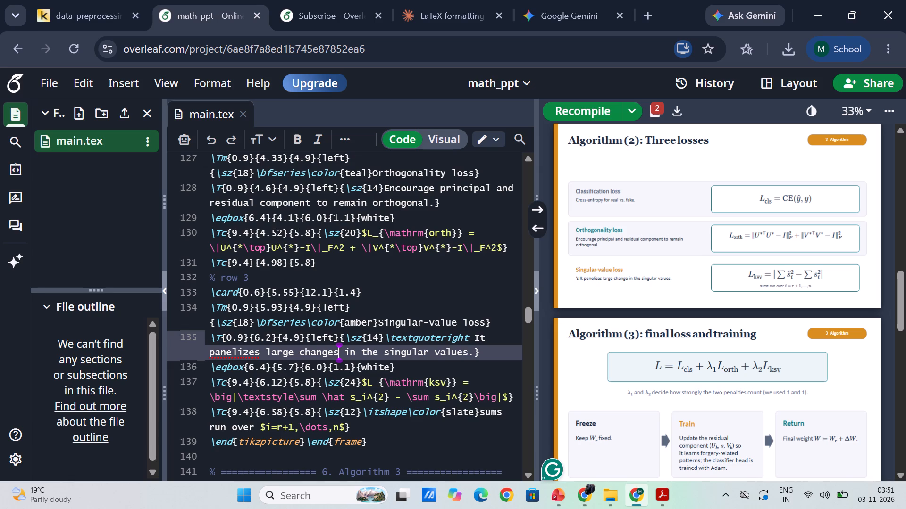
{"action": "key", "text": "ctrl+s"}
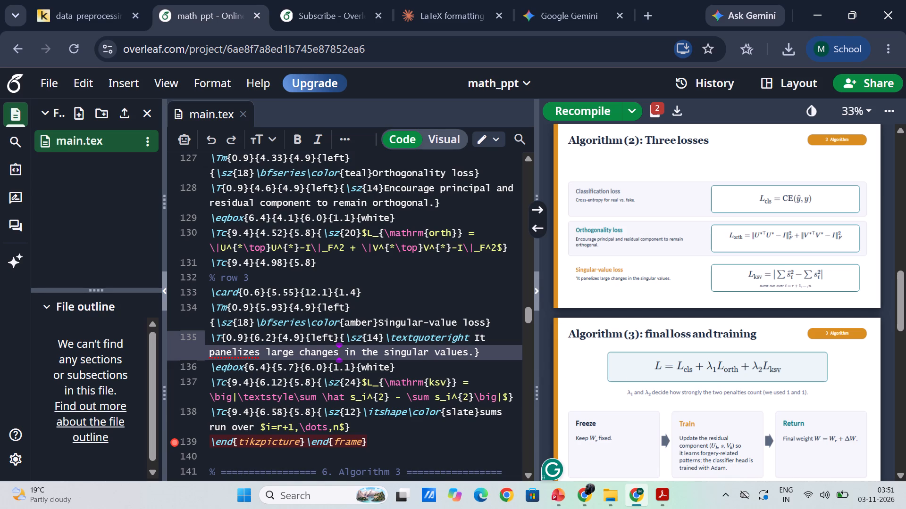
Examine the Algorithm (3) slide in the preview and locate its Freeze, Train and Return text in main.tex.
{"action": "scroll", "coordinate": [778, 259], "scroll_direction": "down", "scroll_amount": 1}
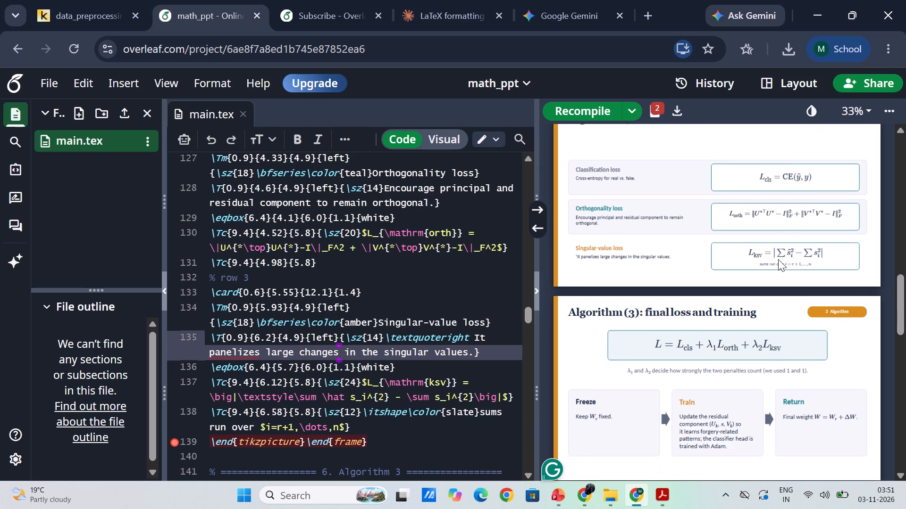
{"action": "scroll", "coordinate": [778, 259], "scroll_direction": "down", "scroll_amount": 2}
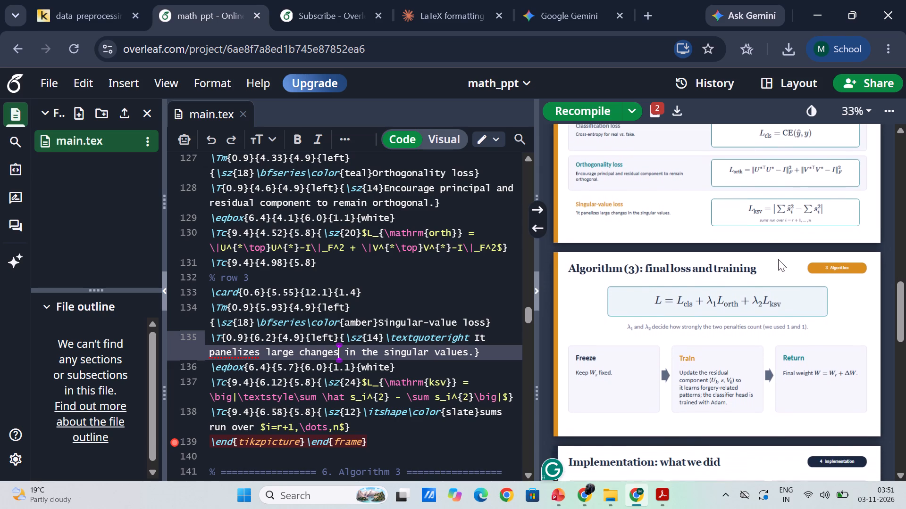
{"action": "scroll", "coordinate": [713, 308], "scroll_direction": "down", "scroll_amount": 1}
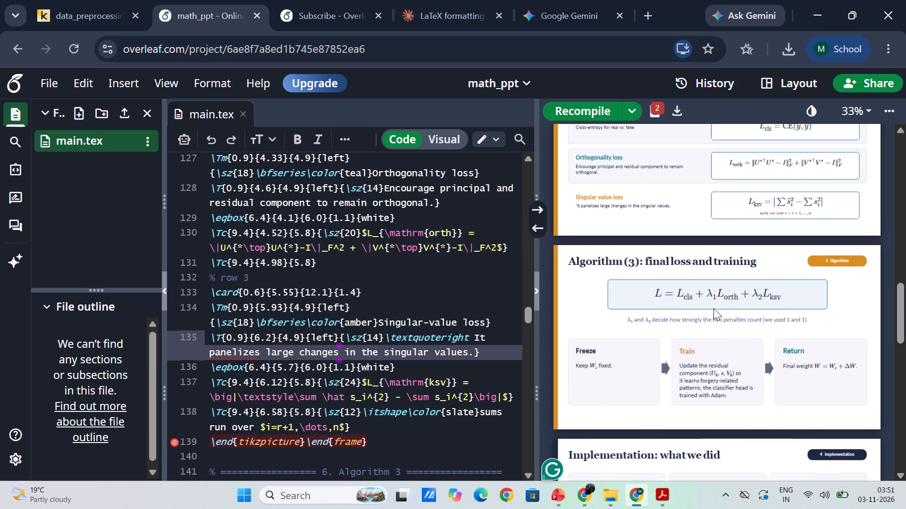
{"action": "scroll", "coordinate": [713, 308], "scroll_direction": "down", "scroll_amount": 2}
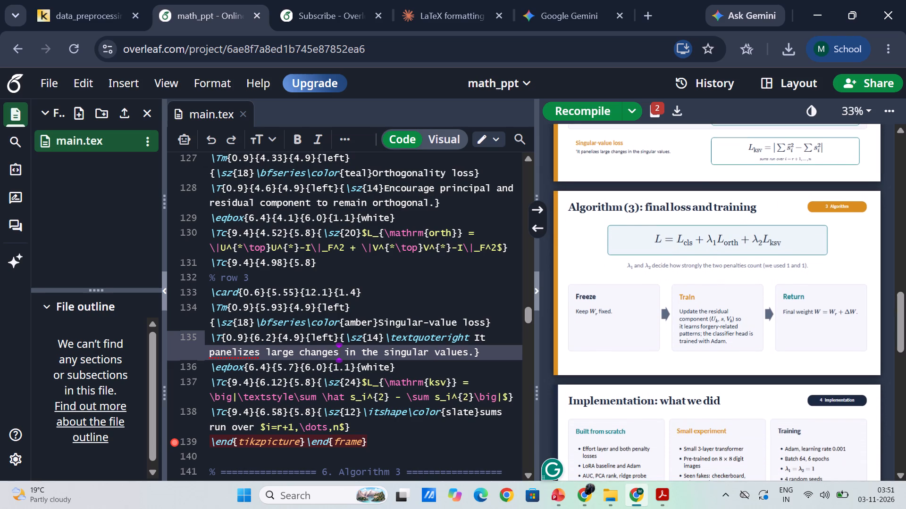
{"action": "scroll", "coordinate": [713, 308], "scroll_direction": "down", "scroll_amount": 2}
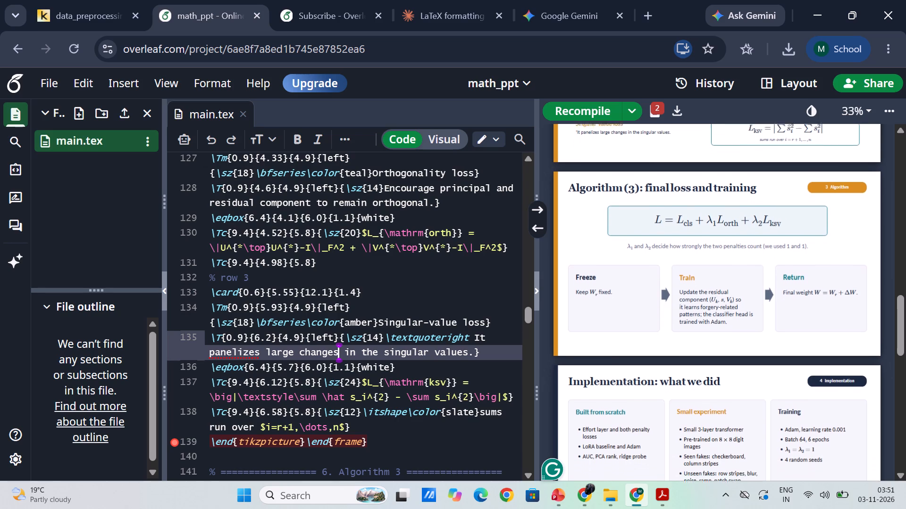
{"action": "scroll", "coordinate": [713, 308], "scroll_direction": "down", "scroll_amount": 1}
{"action": "scroll", "coordinate": [484, 359], "scroll_direction": "down", "scroll_amount": 3}
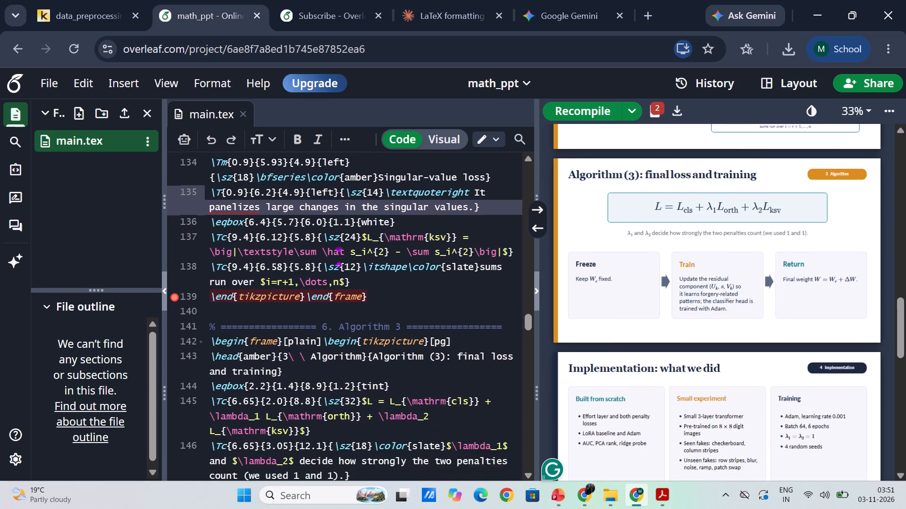
{"action": "scroll", "coordinate": [484, 359], "scroll_direction": "down", "scroll_amount": 2}
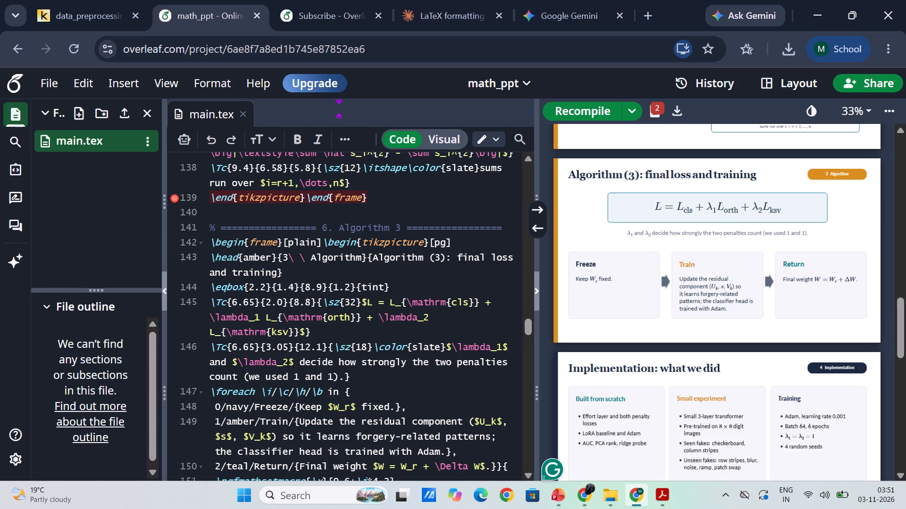
{"action": "scroll", "coordinate": [412, 304], "scroll_direction": "down", "scroll_amount": 1}
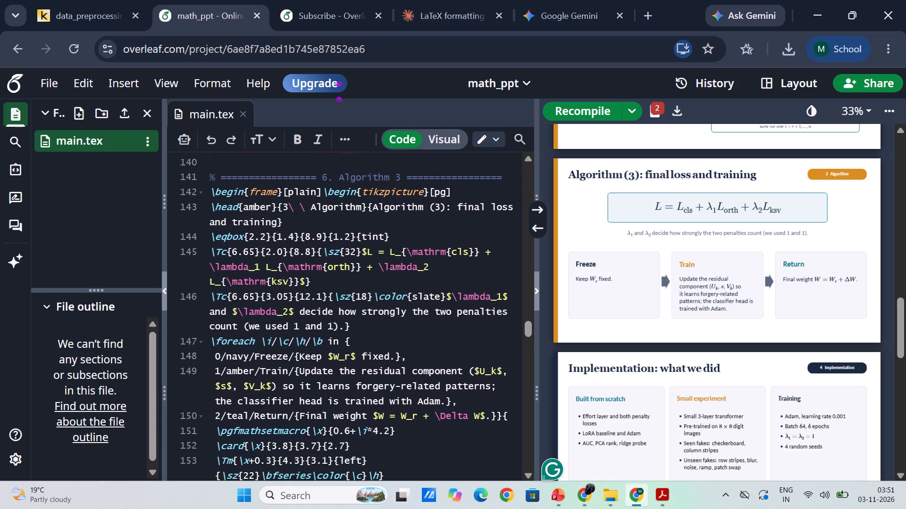
{"action": "scroll", "coordinate": [412, 304], "scroll_direction": "down", "scroll_amount": 1}
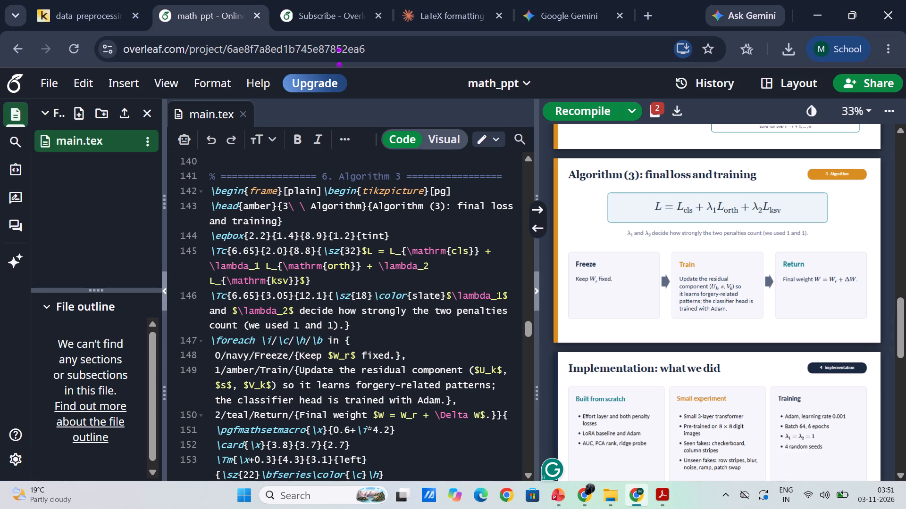
{"action": "scroll", "coordinate": [410, 381], "scroll_direction": "down", "scroll_amount": 1}
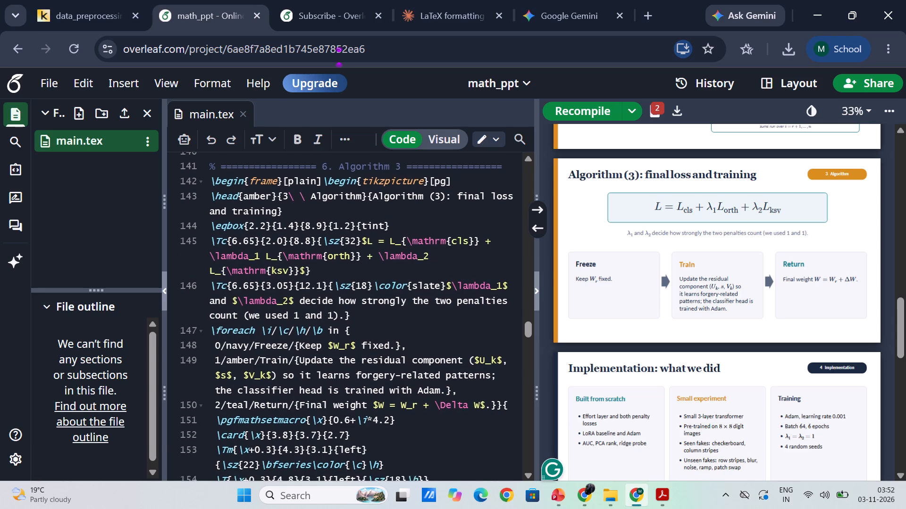
{"action": "scroll", "coordinate": [410, 381], "scroll_direction": "down", "scroll_amount": 1}
{"action": "left_click", "coordinate": [443, 380]}
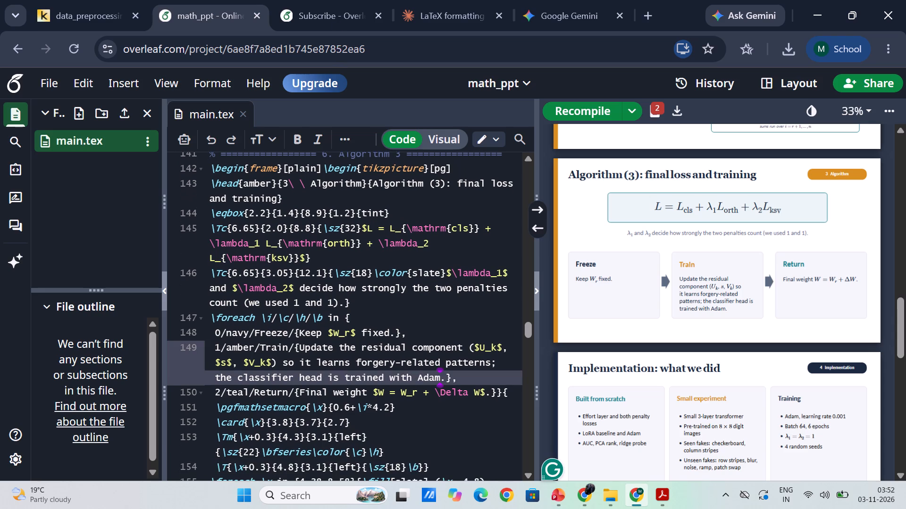
{"action": "key", "text": "Right"}
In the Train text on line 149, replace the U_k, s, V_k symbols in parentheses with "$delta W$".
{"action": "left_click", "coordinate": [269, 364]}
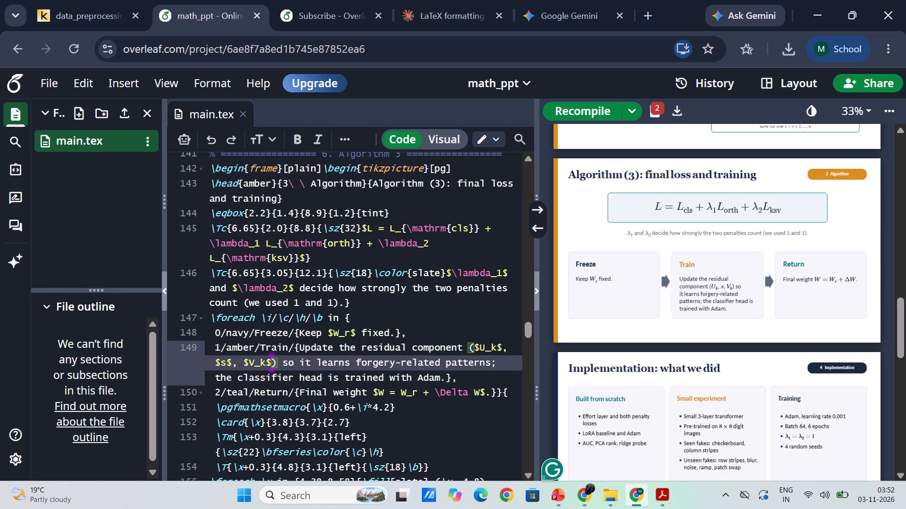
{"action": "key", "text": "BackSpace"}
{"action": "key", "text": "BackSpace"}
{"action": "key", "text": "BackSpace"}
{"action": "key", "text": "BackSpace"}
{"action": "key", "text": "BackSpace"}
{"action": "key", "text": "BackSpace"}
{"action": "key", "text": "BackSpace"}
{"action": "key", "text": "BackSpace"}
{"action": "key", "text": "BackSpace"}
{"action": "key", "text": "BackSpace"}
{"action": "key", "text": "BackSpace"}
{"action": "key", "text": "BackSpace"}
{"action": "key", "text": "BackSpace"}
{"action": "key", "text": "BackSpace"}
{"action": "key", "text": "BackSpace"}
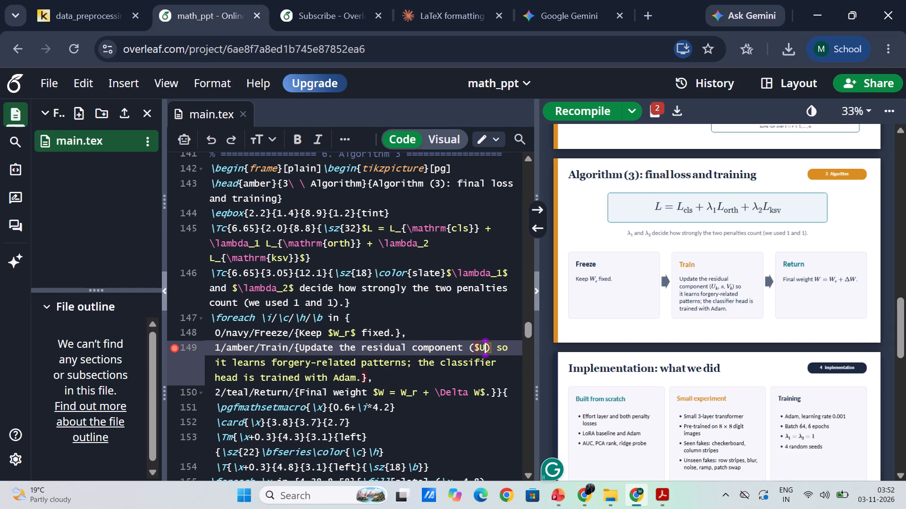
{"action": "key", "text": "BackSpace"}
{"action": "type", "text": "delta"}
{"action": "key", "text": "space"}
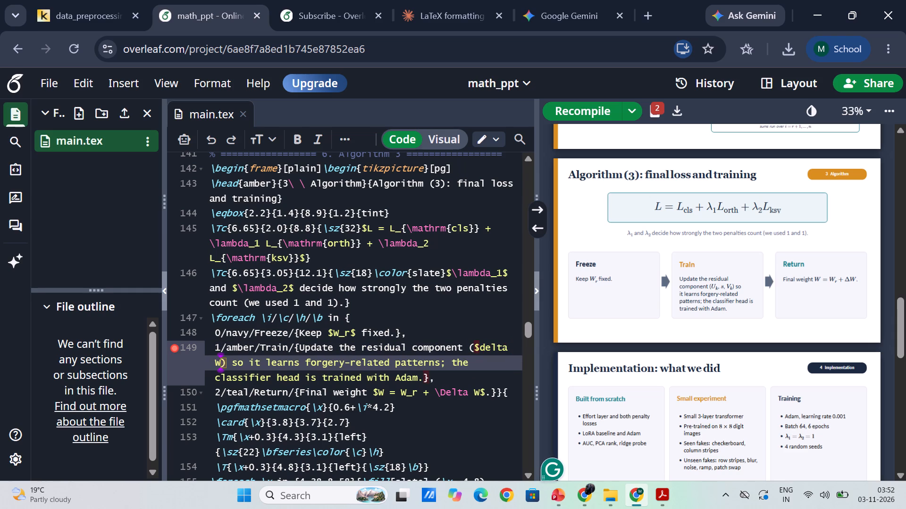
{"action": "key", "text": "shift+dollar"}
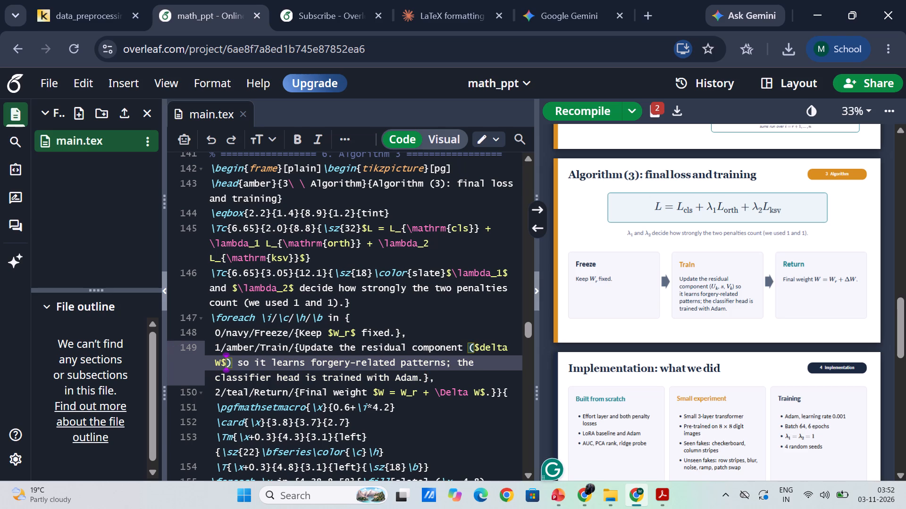
Delete "; the classifier head is trained with Adam" from the Train text, ending it at "forgery-related patterns.", then save and recompile.
{"action": "left_click", "coordinate": [422, 378]}
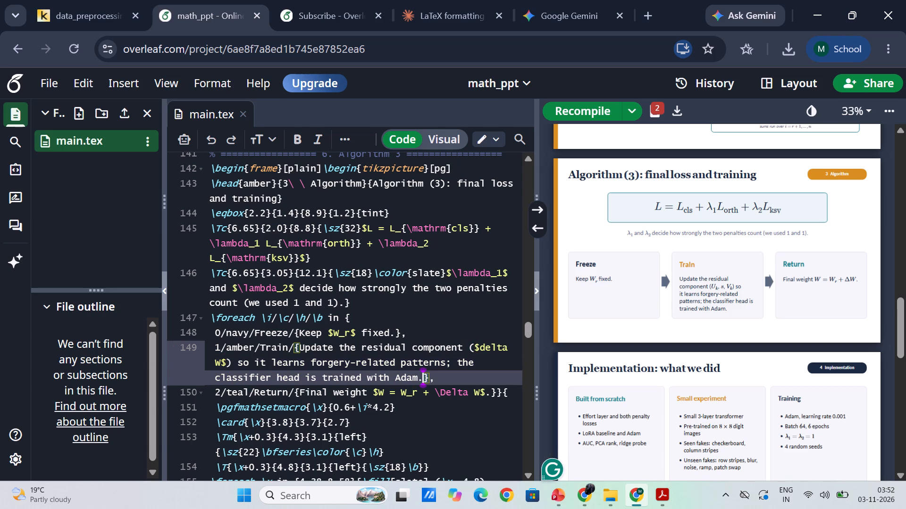
{"action": "key", "text": "BackSpace"}
{"action": "key", "text": "BackSpace"}
{"action": "key", "text": "BackSpace"}
{"action": "key", "text": "BackSpace"}
{"action": "key", "text": "BackSpace"}
{"action": "key", "text": "BackSpace"}
{"action": "key", "text": "BackSpace"}
{"action": "key", "text": "BackSpace"}
{"action": "key", "text": "BackSpace"}
{"action": "key", "text": "BackSpace"}
{"action": "key", "text": "BackSpace"}
{"action": "key", "text": "BackSpace"}
{"action": "key", "text": "BackSpace"}
{"action": "key", "text": "BackSpace"}
{"action": "key", "text": "BackSpace"}
{"action": "key", "text": "BackSpace"}
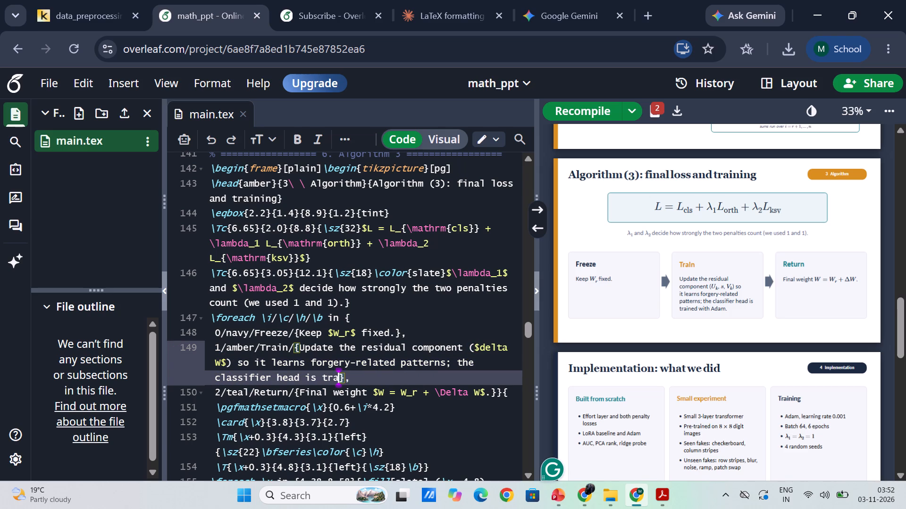
{"action": "key", "text": "BackSpace"}
{"action": "key", "text": "BackSpace"}
{"action": "key", "text": "BackSpace"}
{"action": "key", "text": "BackSpace"}
{"action": "key", "text": "BackSpace"}
{"action": "key", "text": "BackSpace"}
{"action": "key", "text": "BackSpace"}
{"action": "key", "text": "BackSpace"}
{"action": "key", "text": "BackSpace"}
{"action": "key", "text": "BackSpace"}
{"action": "key", "text": "BackSpace"}
{"action": "key", "text": "BackSpace"}
{"action": "key", "text": "BackSpace"}
{"action": "key", "text": "BackSpace"}
{"action": "key", "text": "BackSpace"}
{"action": "key", "text": "BackSpace"}
{"action": "key", "text": "BackSpace"}
{"action": "key", "text": "BackSpace"}
{"action": "key", "text": "BackSpace"}
{"action": "key", "text": "BackSpace"}
{"action": "key", "text": "BackSpace"}
{"action": "key", "text": "BackSpace"}
{"action": "key", "text": "BackSpace"}
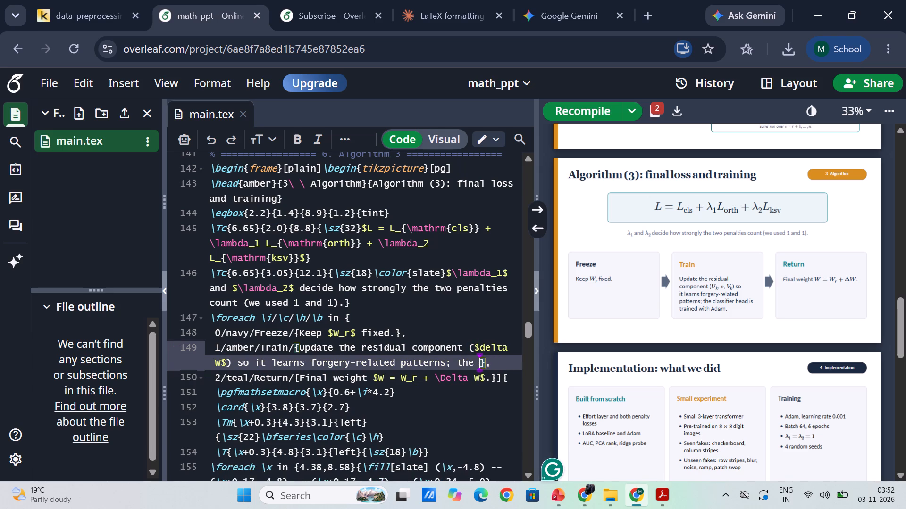
{"action": "key", "text": "BackSpace"}
{"action": "key", "text": "BackSpace"}
{"action": "key", "text": "BackSpace"}
{"action": "key", "text": "BackSpace"}
{"action": "key", "text": "BackSpace"}
{"action": "key", "text": "period"}
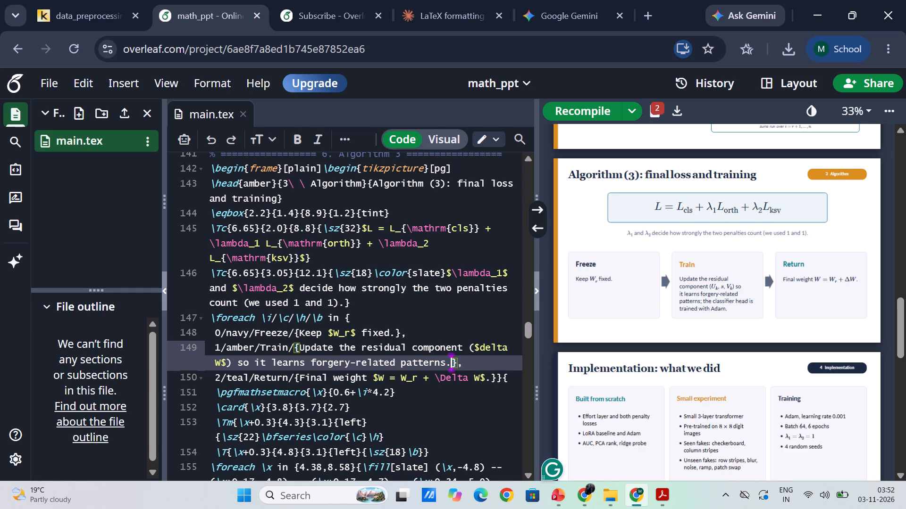
{"action": "key", "text": "ctrl+s"}
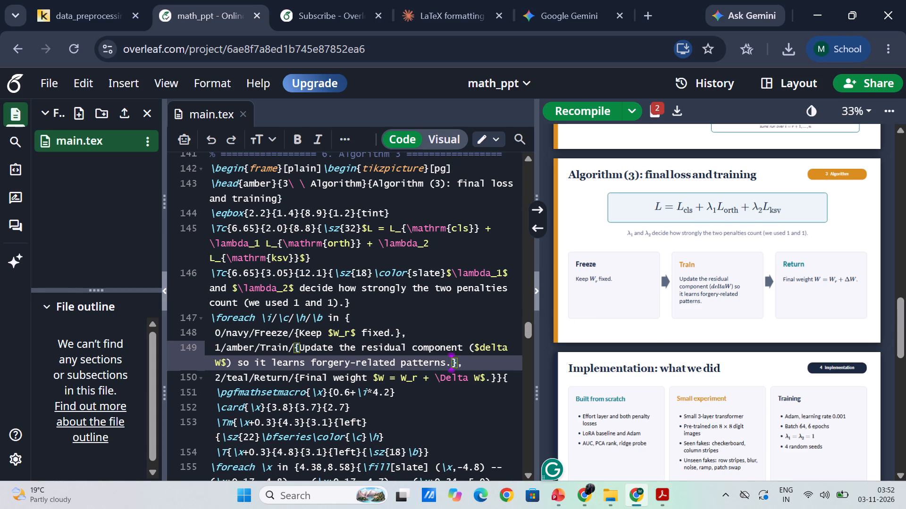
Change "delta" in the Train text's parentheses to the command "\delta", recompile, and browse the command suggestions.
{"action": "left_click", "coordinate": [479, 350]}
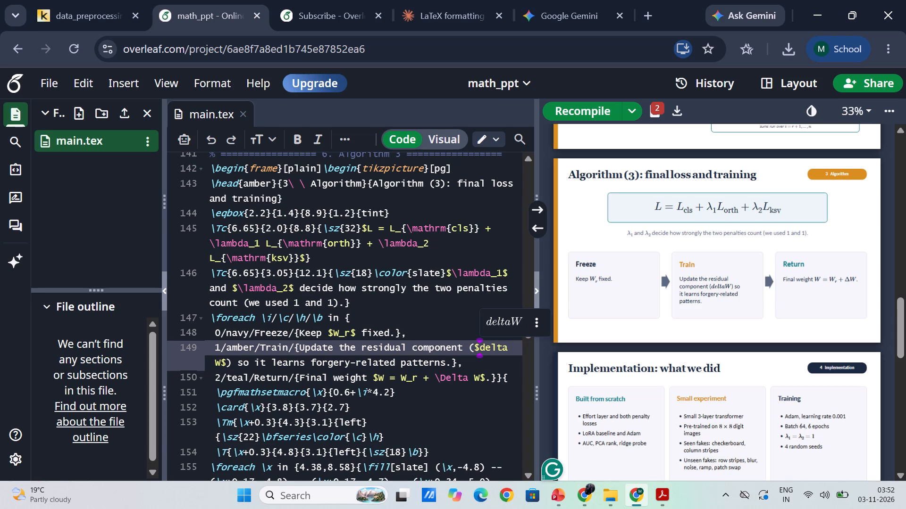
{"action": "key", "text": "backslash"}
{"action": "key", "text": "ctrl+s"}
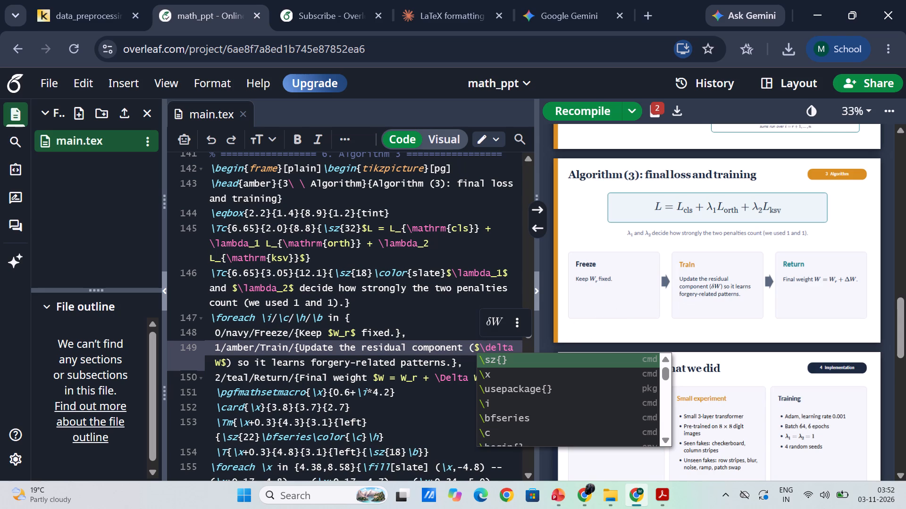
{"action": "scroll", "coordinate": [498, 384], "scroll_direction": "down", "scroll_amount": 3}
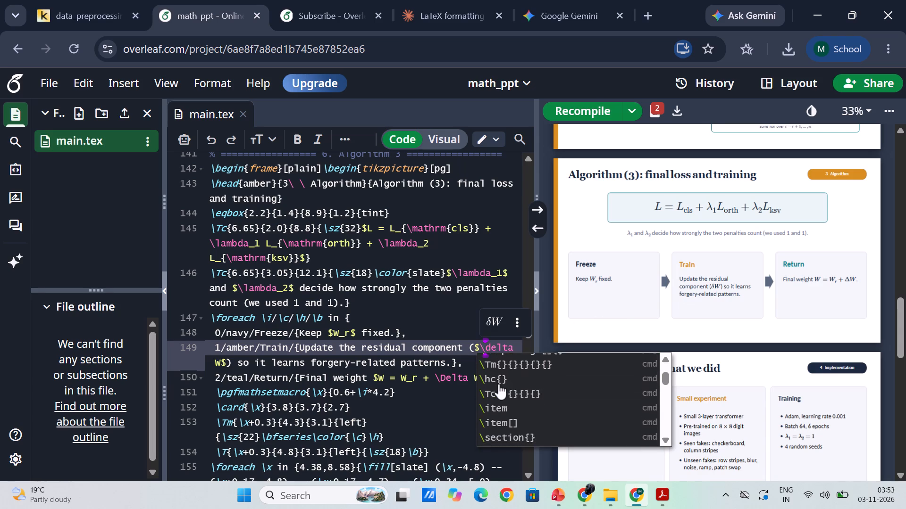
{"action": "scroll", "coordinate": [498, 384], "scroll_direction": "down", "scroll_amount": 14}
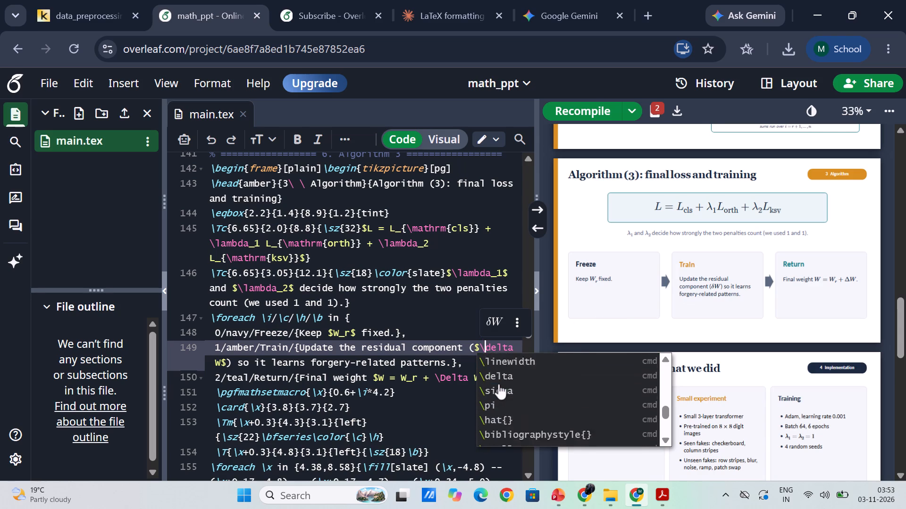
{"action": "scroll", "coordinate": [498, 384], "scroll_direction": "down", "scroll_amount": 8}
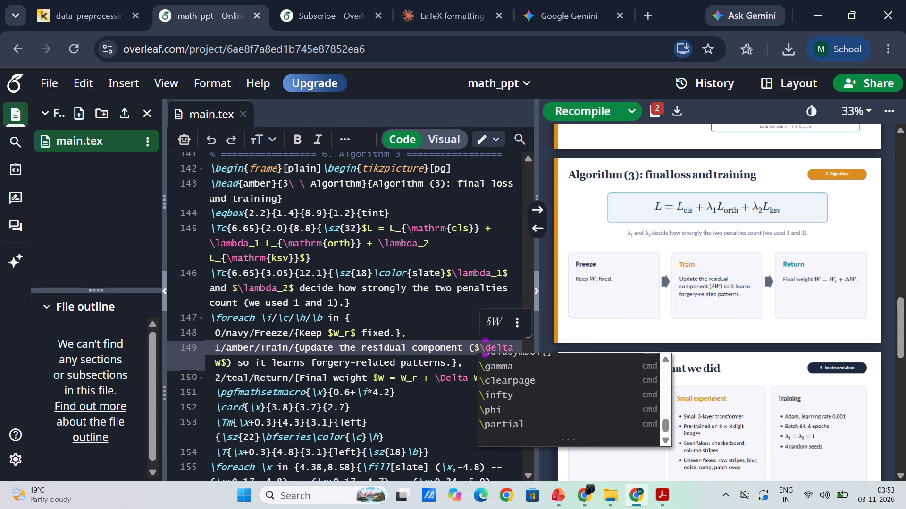
Delete the whole parenthetical after "residual component" in the Train text on line 149, then save and recompile.
{"action": "left_click", "coordinate": [234, 367]}
{"action": "key", "text": "BackSpace"}
{"action": "key", "text": "BackSpace"}
{"action": "key", "text": "BackSpace"}
{"action": "key", "text": "BackSpace"}
{"action": "key", "text": "BackSpace"}
{"action": "key", "text": "BackSpace"}
{"action": "key", "text": "BackSpace"}
{"action": "key", "text": "BackSpace"}
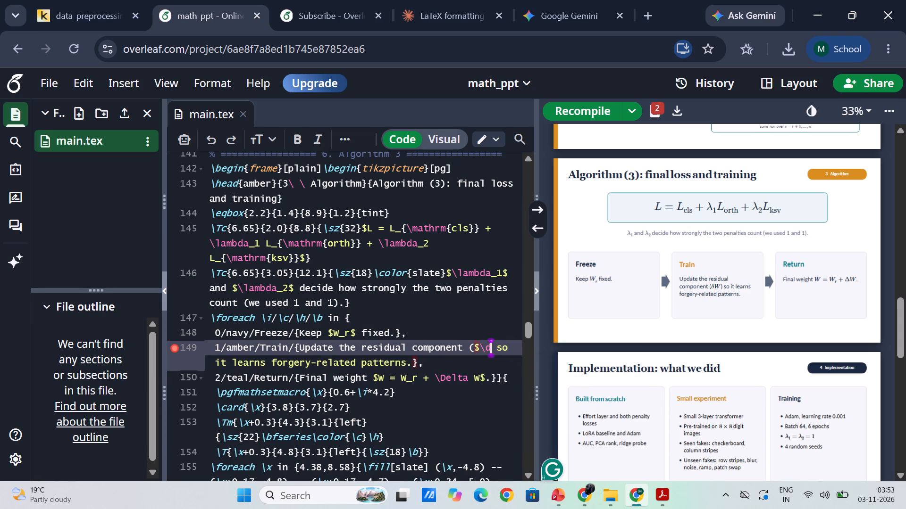
{"action": "key", "text": "BackSpace"}
{"action": "key", "text": "BackSpace"}
{"action": "key", "text": "BackSpace"}
{"action": "key", "text": "BackSpace"}
{"action": "key", "text": "BackSpace"}
{"action": "key", "text": "ctrl+s"}
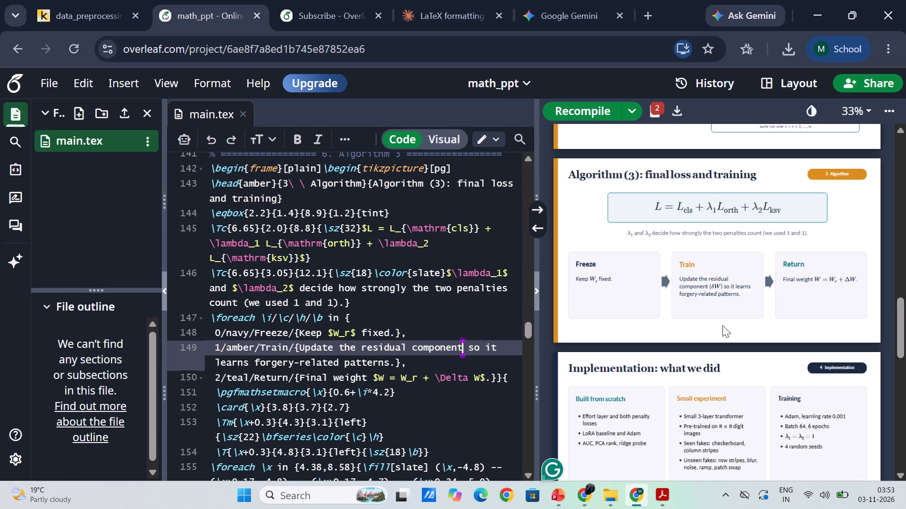
Review the compiled slides from "Implementation: what we did" through the results table and ablation study to the Conclusion.
{"action": "scroll", "coordinate": [685, 367], "scroll_direction": "down", "scroll_amount": 1}
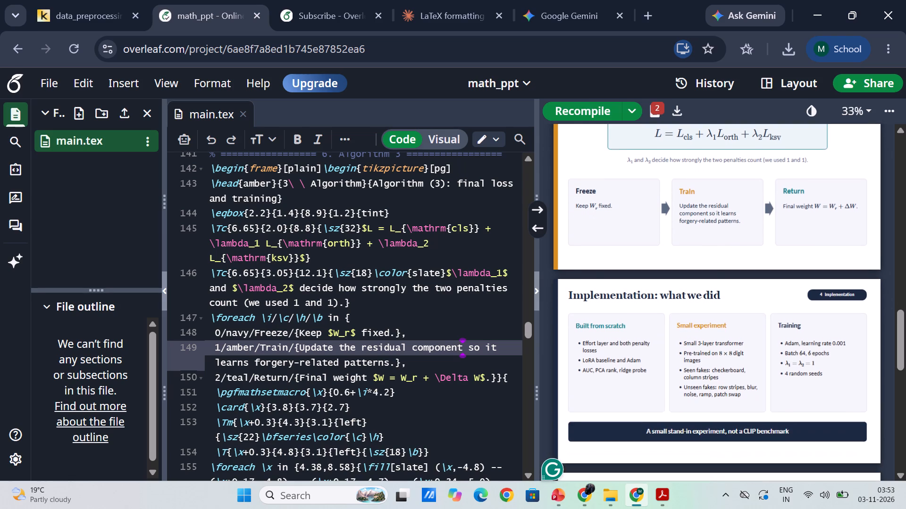
{"action": "scroll", "coordinate": [685, 367], "scroll_direction": "down", "scroll_amount": 2}
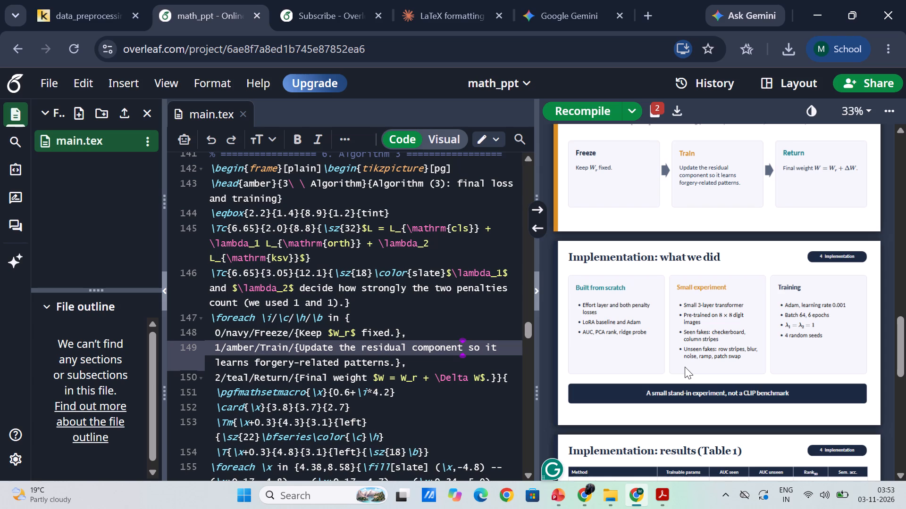
{"action": "scroll", "coordinate": [685, 367], "scroll_direction": "down", "scroll_amount": 1}
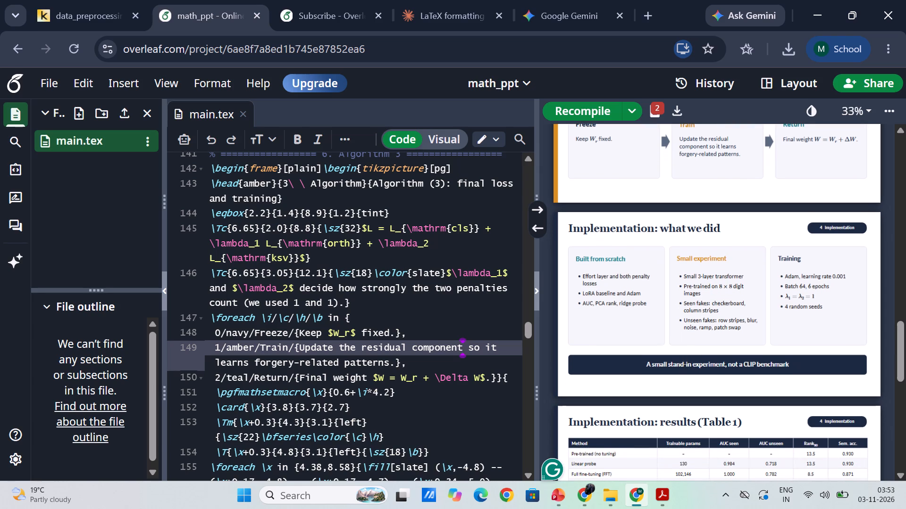
{"action": "scroll", "coordinate": [685, 367], "scroll_direction": "down", "scroll_amount": 1}
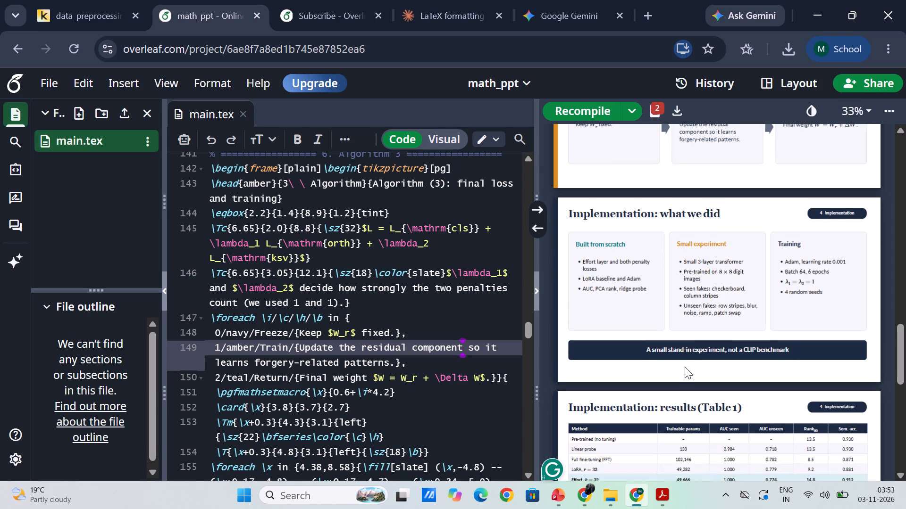
{"action": "scroll", "coordinate": [685, 367], "scroll_direction": "up", "scroll_amount": 11}
{"action": "scroll", "coordinate": [685, 367], "scroll_direction": "down", "scroll_amount": 3}
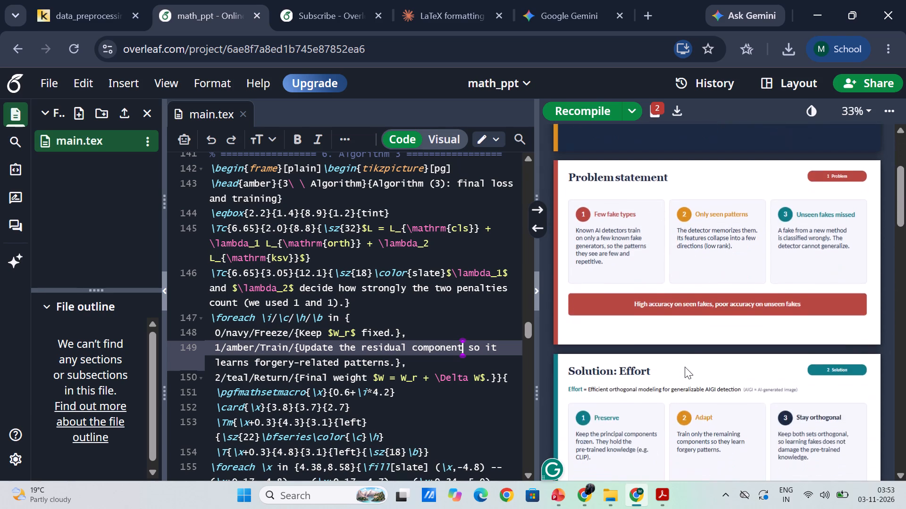
{"action": "scroll", "coordinate": [685, 367], "scroll_direction": "down", "scroll_amount": 7}
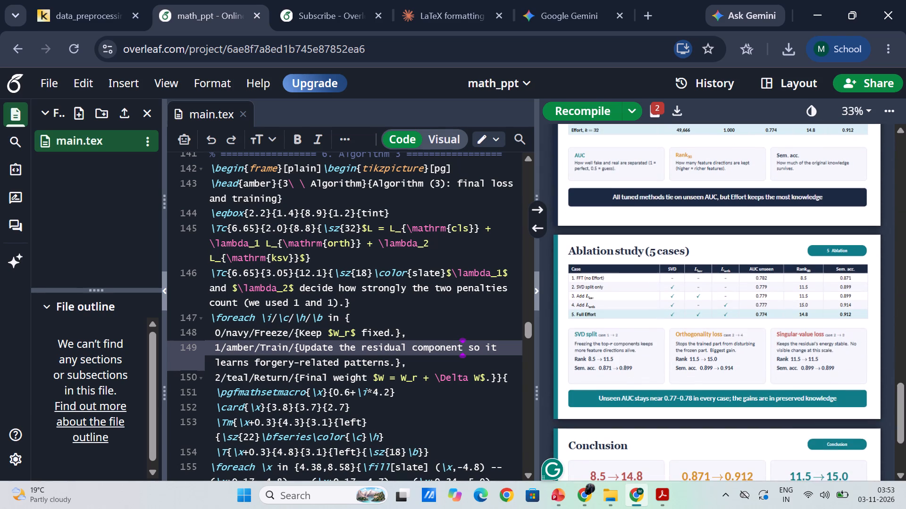
{"action": "scroll", "coordinate": [685, 367], "scroll_direction": "up", "scroll_amount": 3}
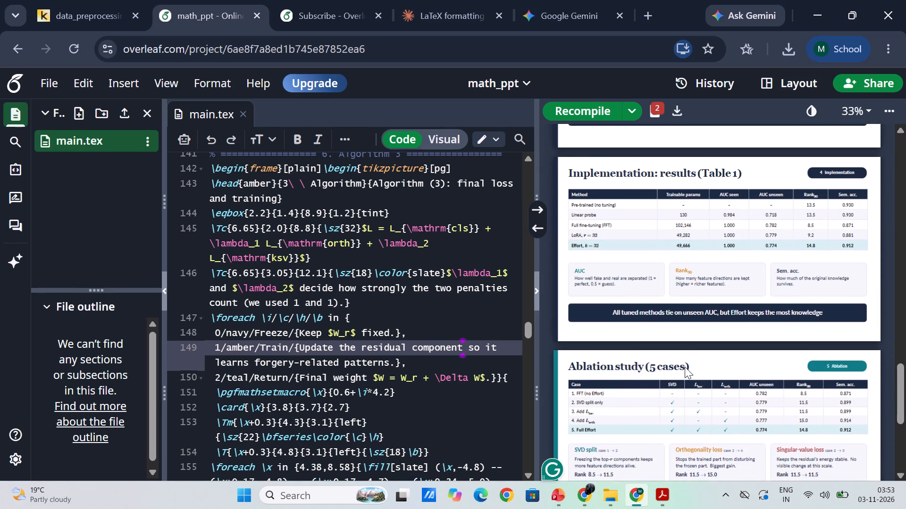
{"action": "scroll", "coordinate": [685, 367], "scroll_direction": "up", "scroll_amount": 1}
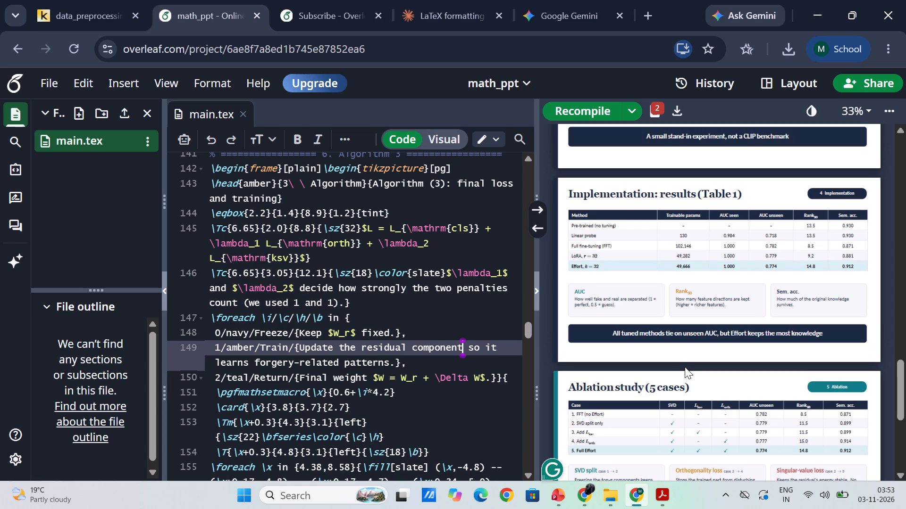
{"action": "scroll", "coordinate": [685, 367], "scroll_direction": "up", "scroll_amount": 1}
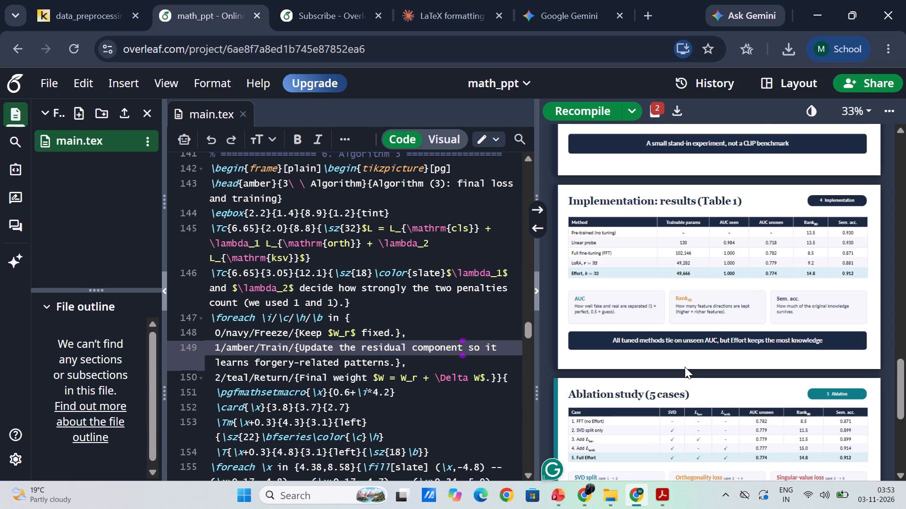
{"action": "scroll", "coordinate": [685, 367], "scroll_direction": "right", "scroll_amount": 1}
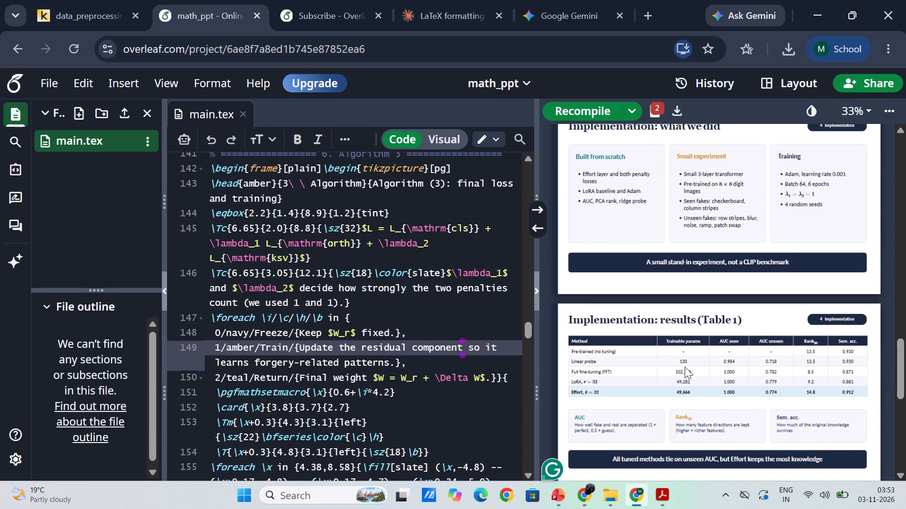
{"action": "scroll", "coordinate": [685, 367], "scroll_direction": "right", "scroll_amount": 1}
{"action": "scroll", "coordinate": [685, 367], "scroll_direction": "down", "scroll_amount": 1}
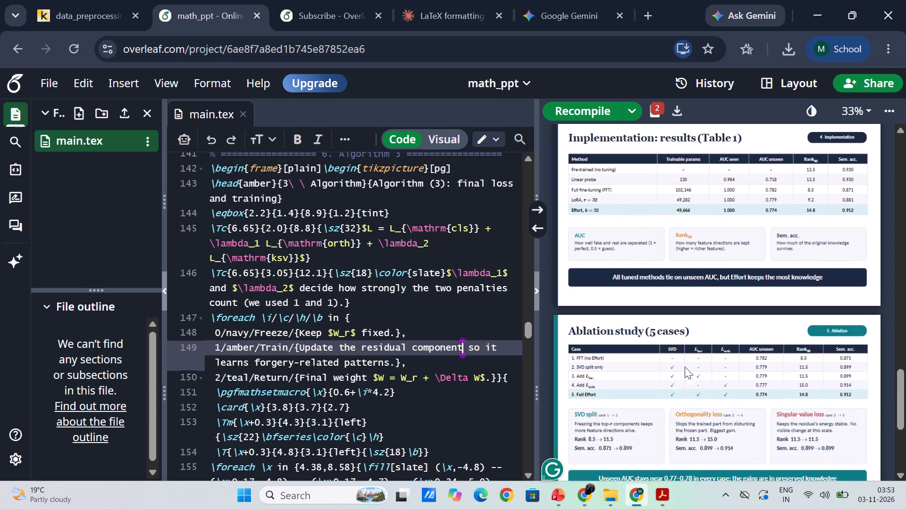
{"action": "scroll", "coordinate": [685, 367], "scroll_direction": "down", "scroll_amount": 4}
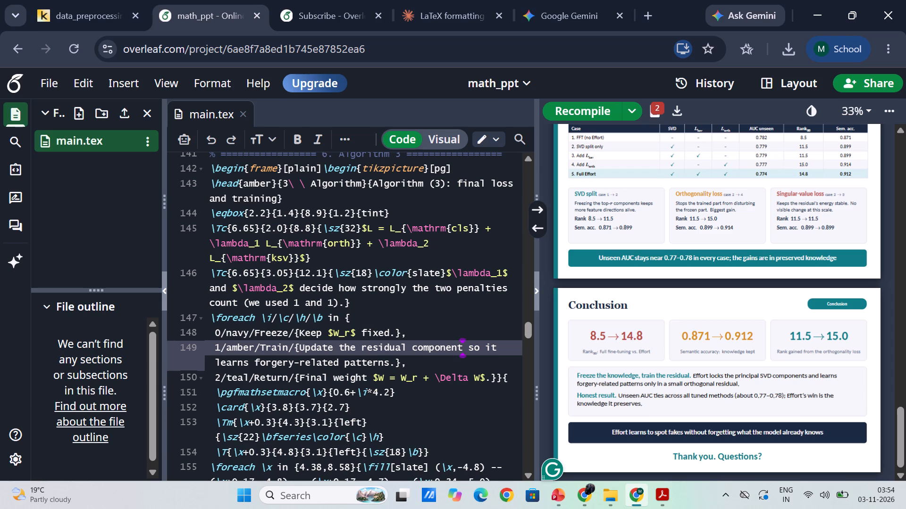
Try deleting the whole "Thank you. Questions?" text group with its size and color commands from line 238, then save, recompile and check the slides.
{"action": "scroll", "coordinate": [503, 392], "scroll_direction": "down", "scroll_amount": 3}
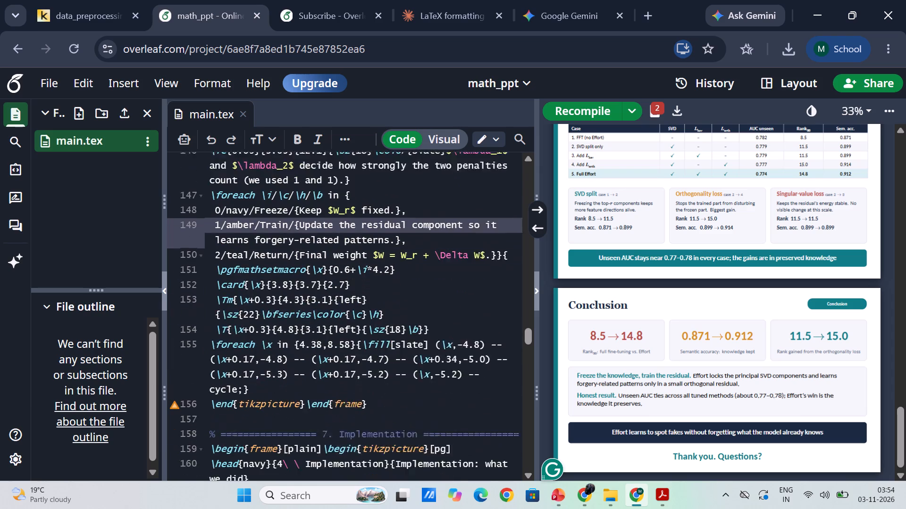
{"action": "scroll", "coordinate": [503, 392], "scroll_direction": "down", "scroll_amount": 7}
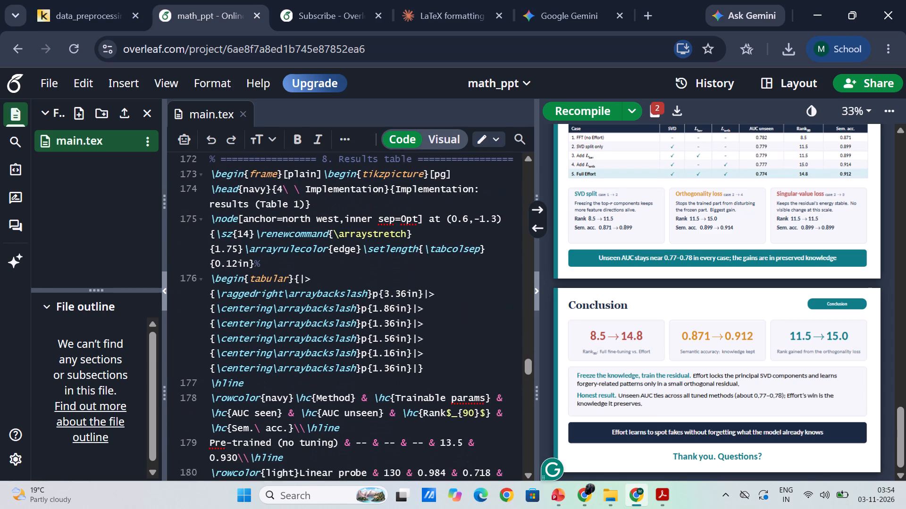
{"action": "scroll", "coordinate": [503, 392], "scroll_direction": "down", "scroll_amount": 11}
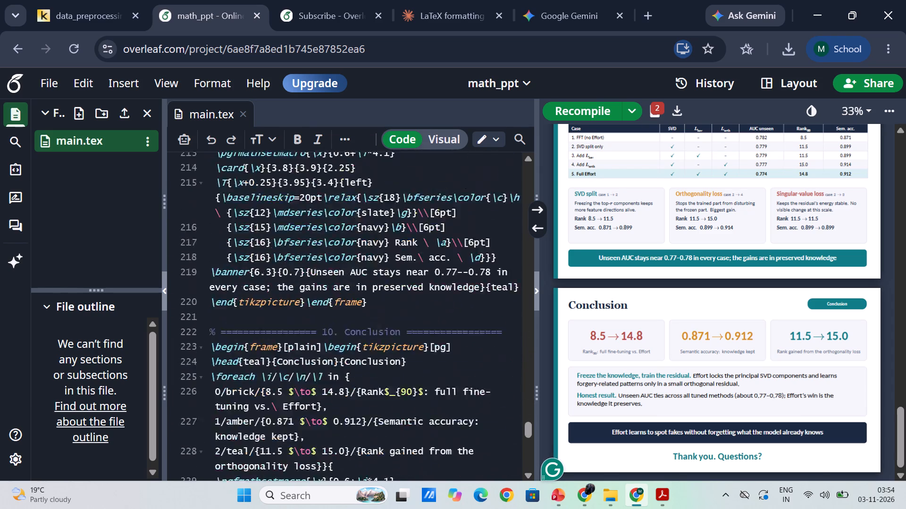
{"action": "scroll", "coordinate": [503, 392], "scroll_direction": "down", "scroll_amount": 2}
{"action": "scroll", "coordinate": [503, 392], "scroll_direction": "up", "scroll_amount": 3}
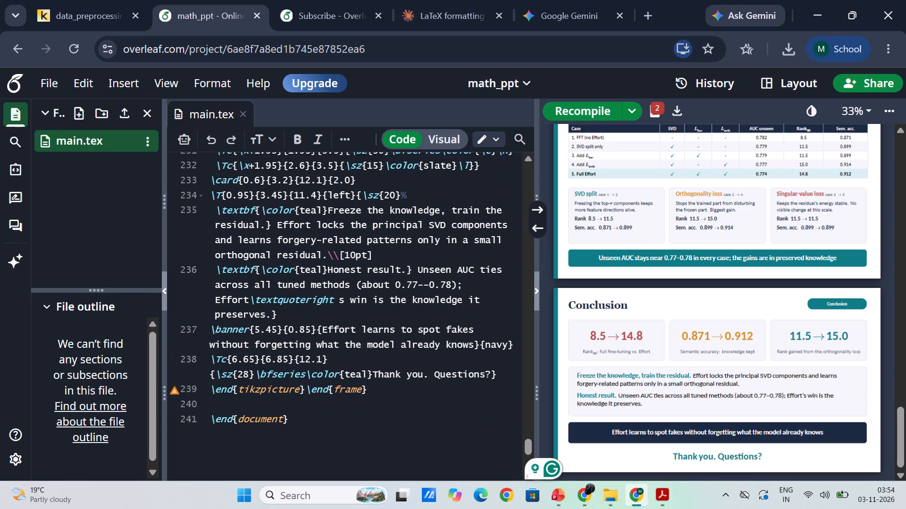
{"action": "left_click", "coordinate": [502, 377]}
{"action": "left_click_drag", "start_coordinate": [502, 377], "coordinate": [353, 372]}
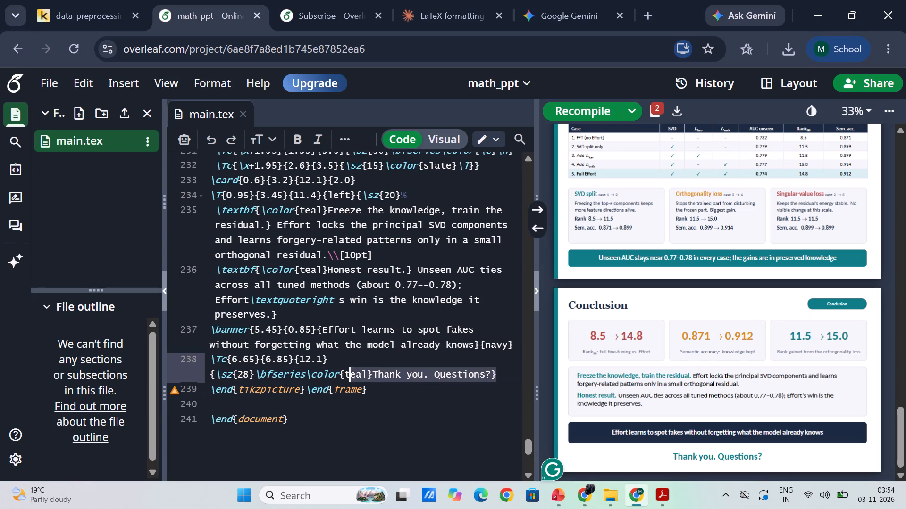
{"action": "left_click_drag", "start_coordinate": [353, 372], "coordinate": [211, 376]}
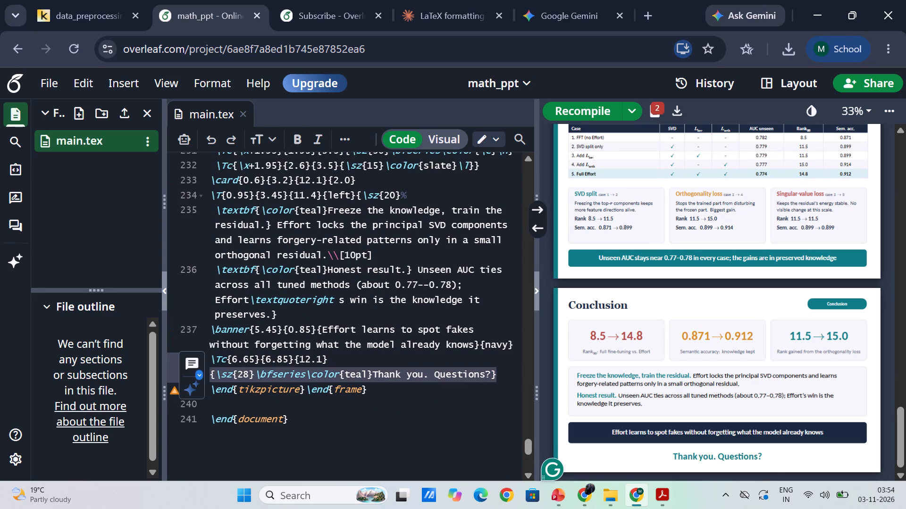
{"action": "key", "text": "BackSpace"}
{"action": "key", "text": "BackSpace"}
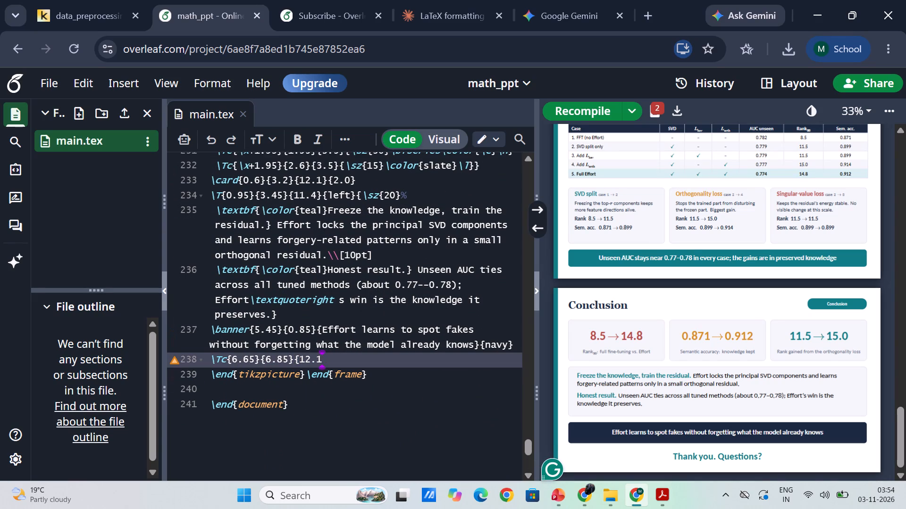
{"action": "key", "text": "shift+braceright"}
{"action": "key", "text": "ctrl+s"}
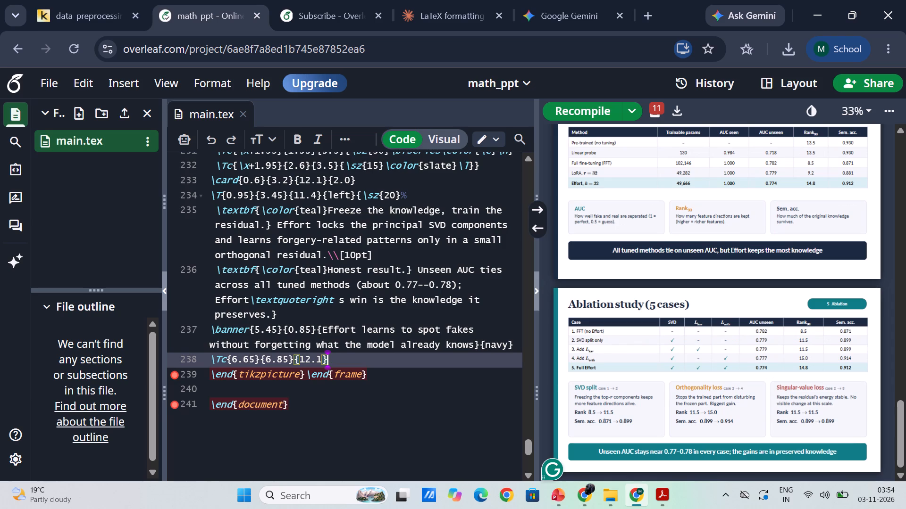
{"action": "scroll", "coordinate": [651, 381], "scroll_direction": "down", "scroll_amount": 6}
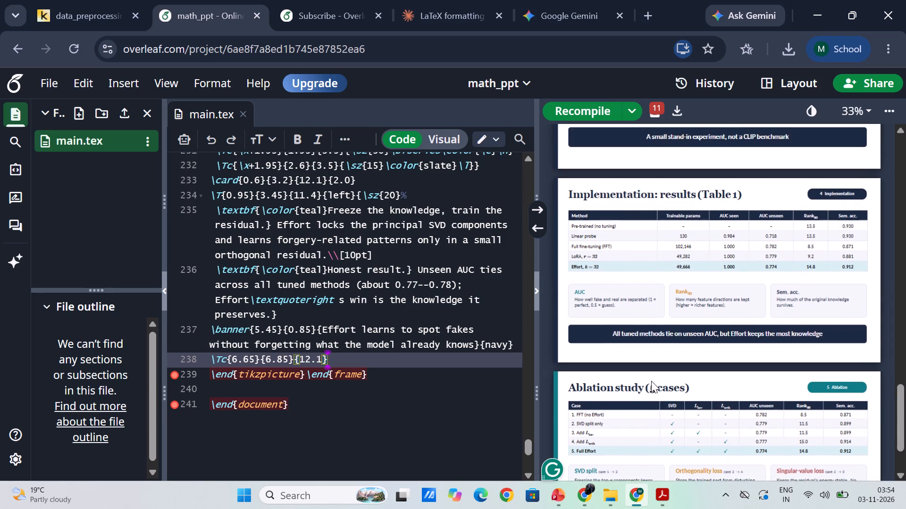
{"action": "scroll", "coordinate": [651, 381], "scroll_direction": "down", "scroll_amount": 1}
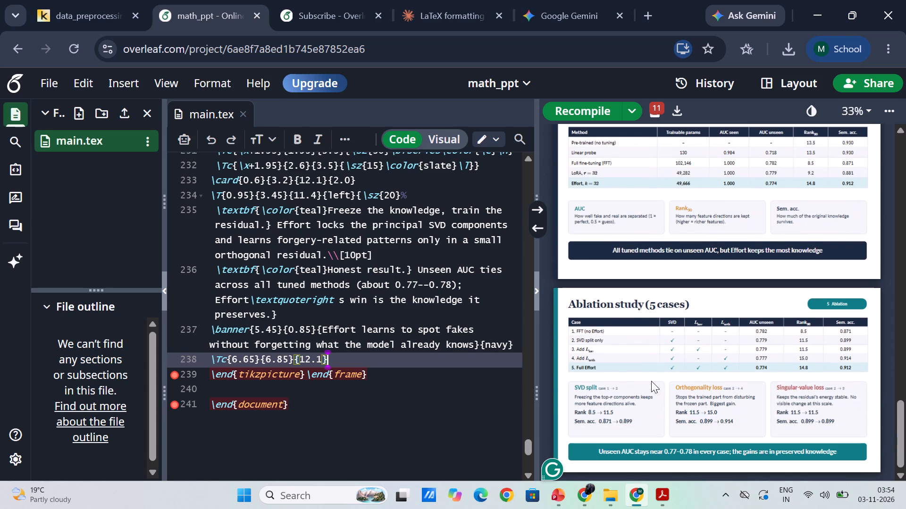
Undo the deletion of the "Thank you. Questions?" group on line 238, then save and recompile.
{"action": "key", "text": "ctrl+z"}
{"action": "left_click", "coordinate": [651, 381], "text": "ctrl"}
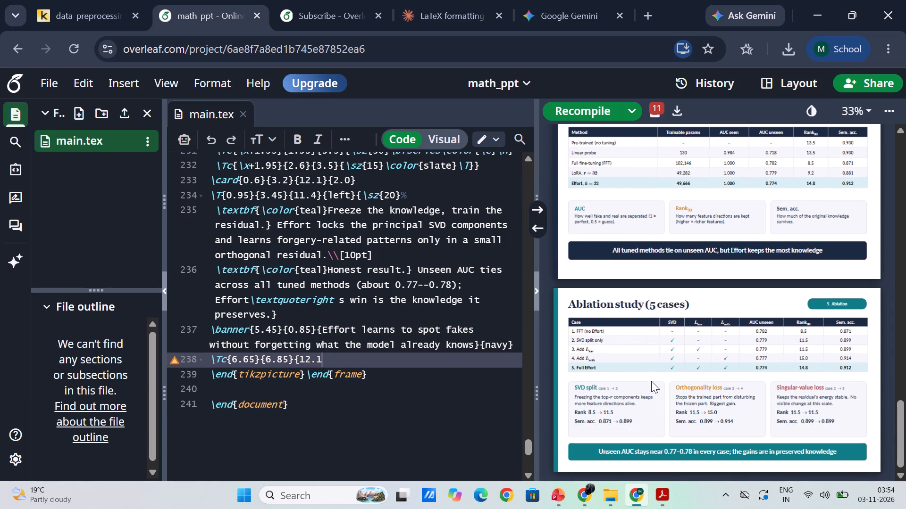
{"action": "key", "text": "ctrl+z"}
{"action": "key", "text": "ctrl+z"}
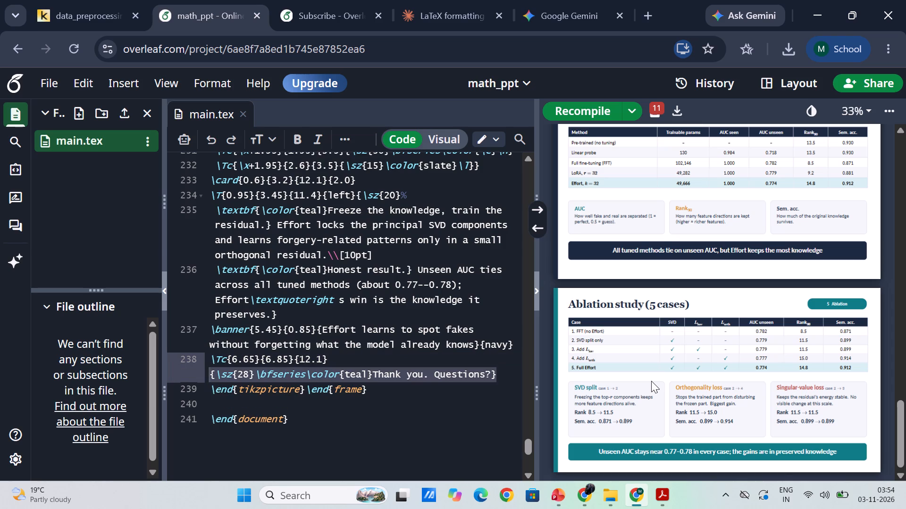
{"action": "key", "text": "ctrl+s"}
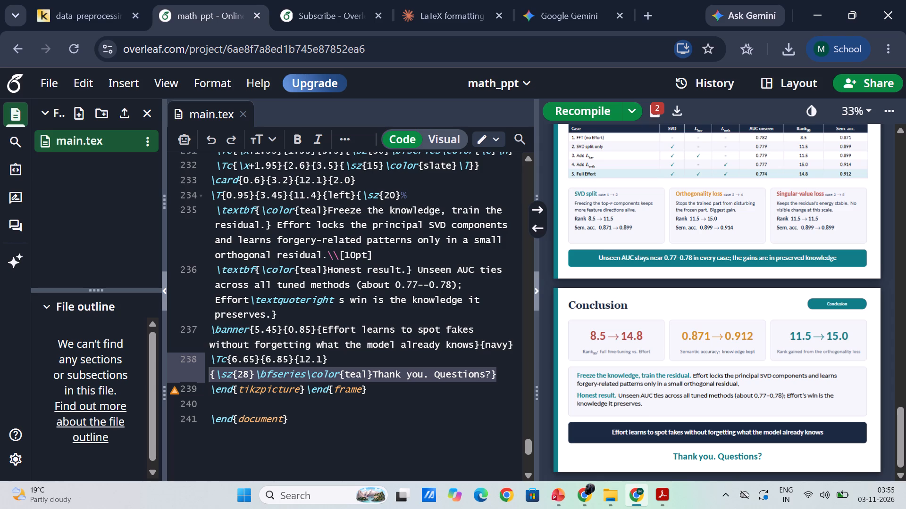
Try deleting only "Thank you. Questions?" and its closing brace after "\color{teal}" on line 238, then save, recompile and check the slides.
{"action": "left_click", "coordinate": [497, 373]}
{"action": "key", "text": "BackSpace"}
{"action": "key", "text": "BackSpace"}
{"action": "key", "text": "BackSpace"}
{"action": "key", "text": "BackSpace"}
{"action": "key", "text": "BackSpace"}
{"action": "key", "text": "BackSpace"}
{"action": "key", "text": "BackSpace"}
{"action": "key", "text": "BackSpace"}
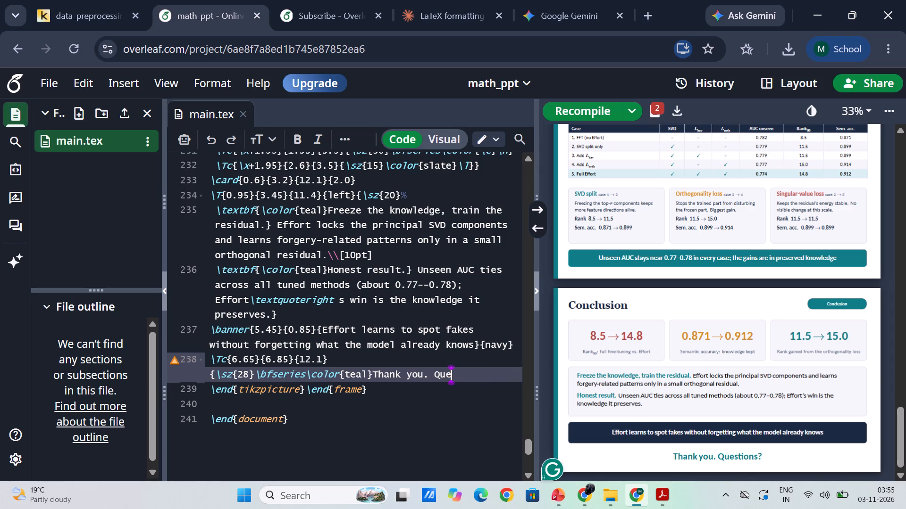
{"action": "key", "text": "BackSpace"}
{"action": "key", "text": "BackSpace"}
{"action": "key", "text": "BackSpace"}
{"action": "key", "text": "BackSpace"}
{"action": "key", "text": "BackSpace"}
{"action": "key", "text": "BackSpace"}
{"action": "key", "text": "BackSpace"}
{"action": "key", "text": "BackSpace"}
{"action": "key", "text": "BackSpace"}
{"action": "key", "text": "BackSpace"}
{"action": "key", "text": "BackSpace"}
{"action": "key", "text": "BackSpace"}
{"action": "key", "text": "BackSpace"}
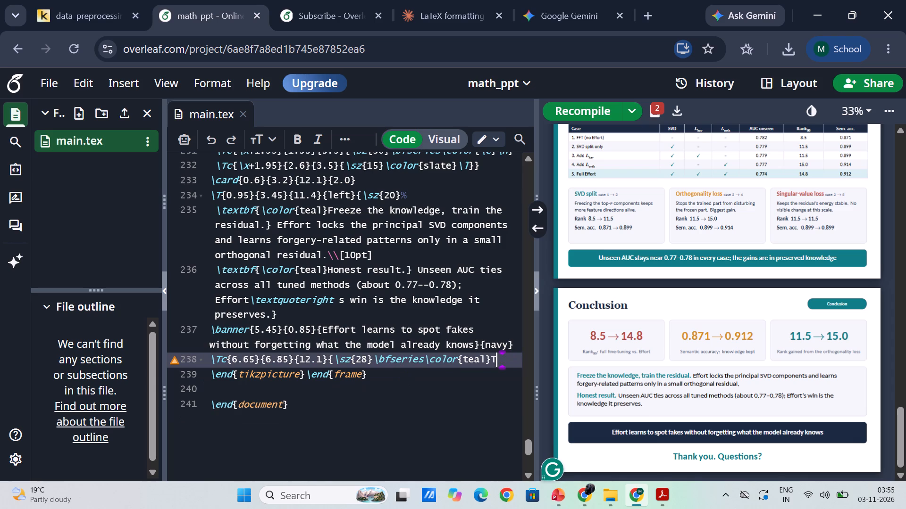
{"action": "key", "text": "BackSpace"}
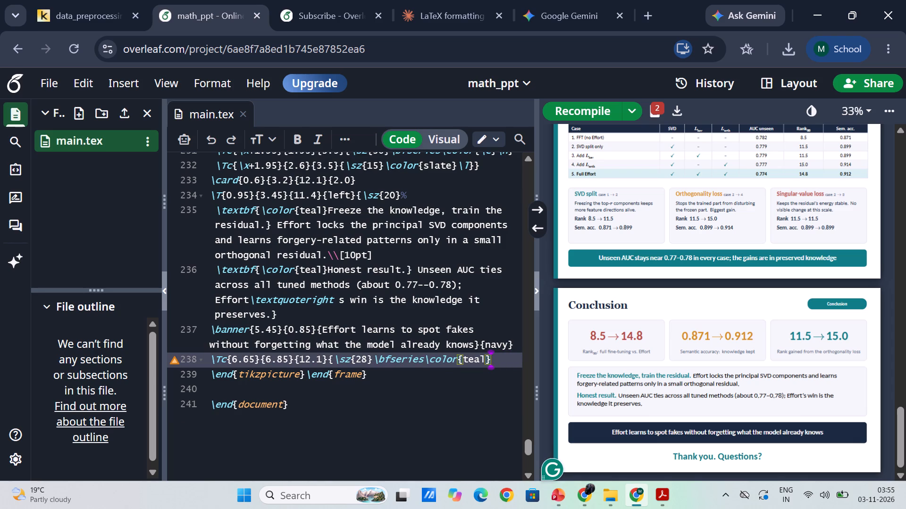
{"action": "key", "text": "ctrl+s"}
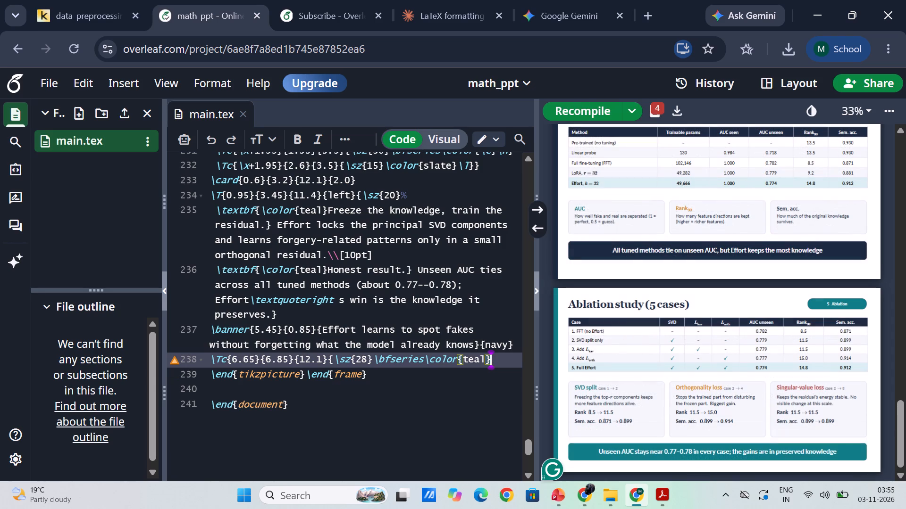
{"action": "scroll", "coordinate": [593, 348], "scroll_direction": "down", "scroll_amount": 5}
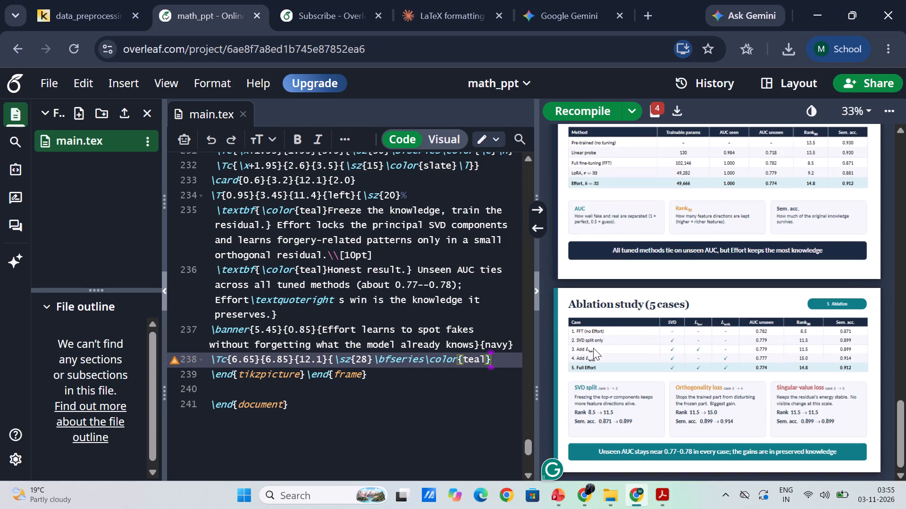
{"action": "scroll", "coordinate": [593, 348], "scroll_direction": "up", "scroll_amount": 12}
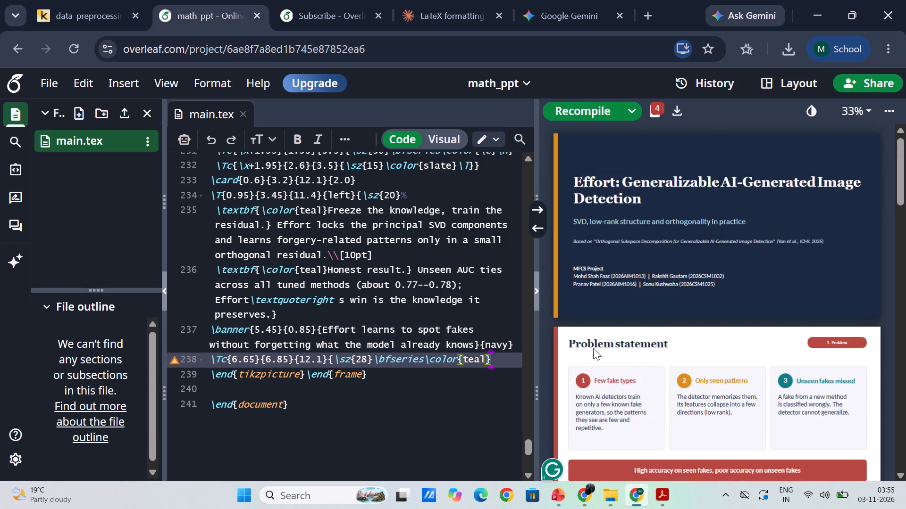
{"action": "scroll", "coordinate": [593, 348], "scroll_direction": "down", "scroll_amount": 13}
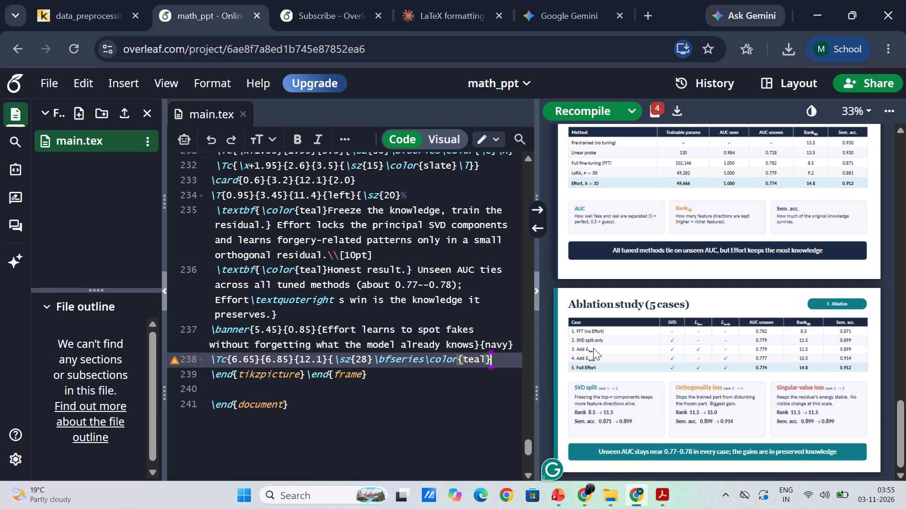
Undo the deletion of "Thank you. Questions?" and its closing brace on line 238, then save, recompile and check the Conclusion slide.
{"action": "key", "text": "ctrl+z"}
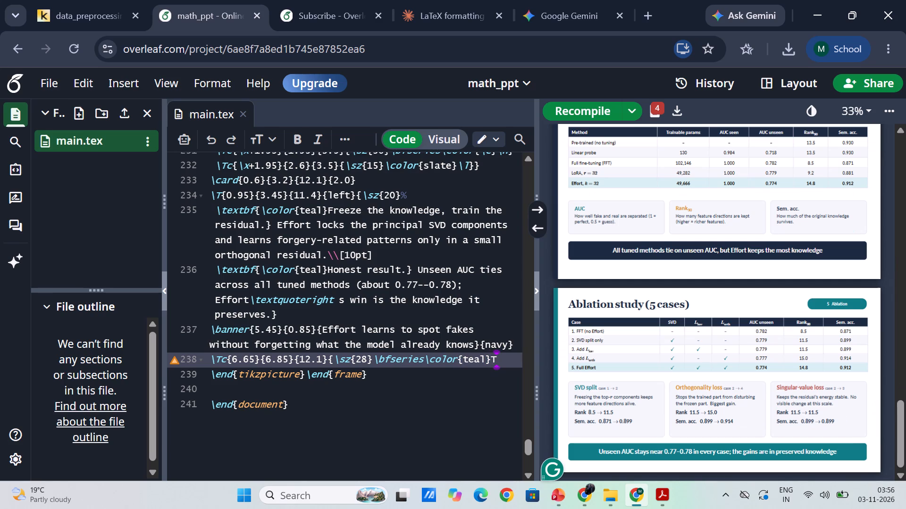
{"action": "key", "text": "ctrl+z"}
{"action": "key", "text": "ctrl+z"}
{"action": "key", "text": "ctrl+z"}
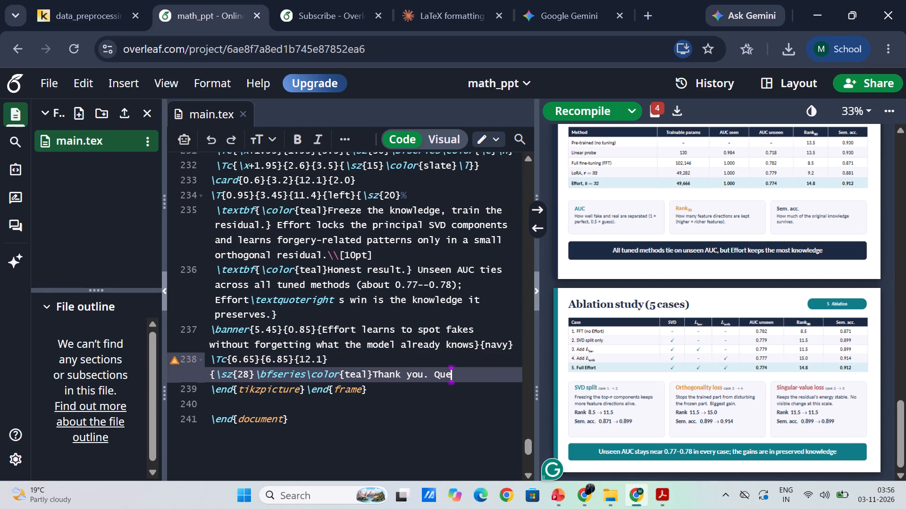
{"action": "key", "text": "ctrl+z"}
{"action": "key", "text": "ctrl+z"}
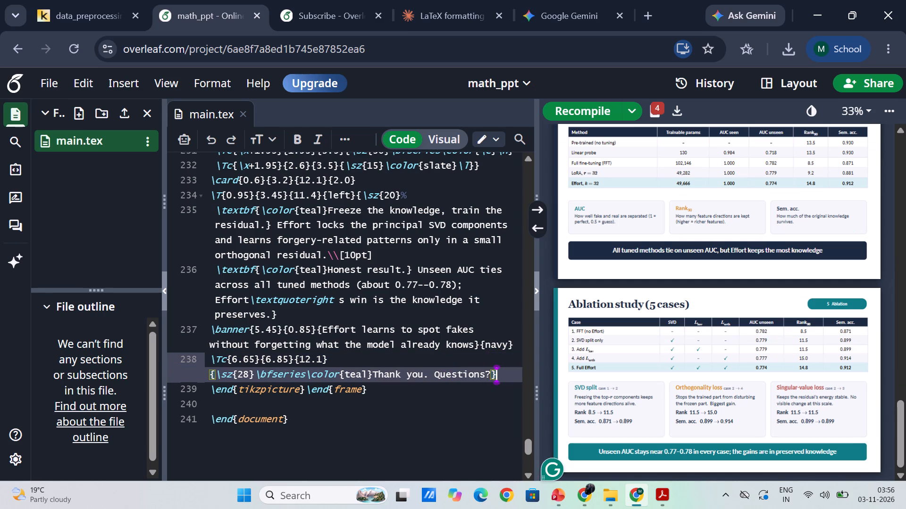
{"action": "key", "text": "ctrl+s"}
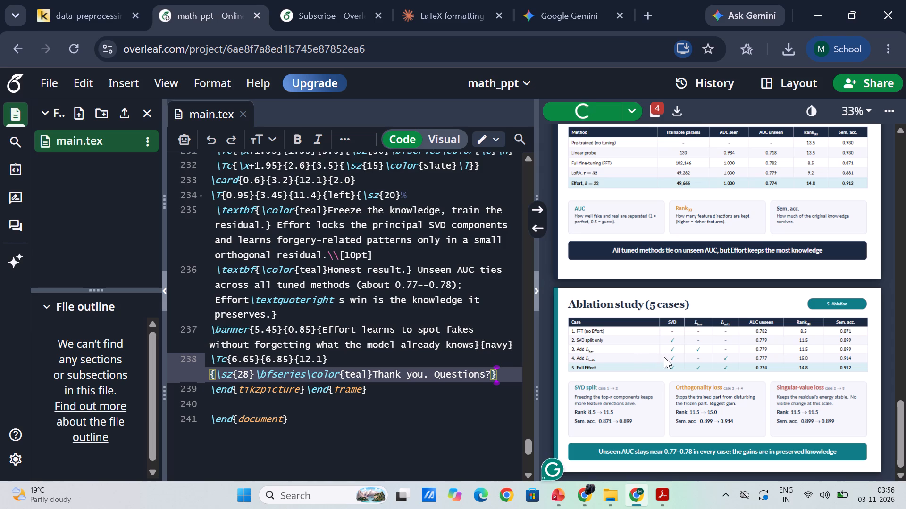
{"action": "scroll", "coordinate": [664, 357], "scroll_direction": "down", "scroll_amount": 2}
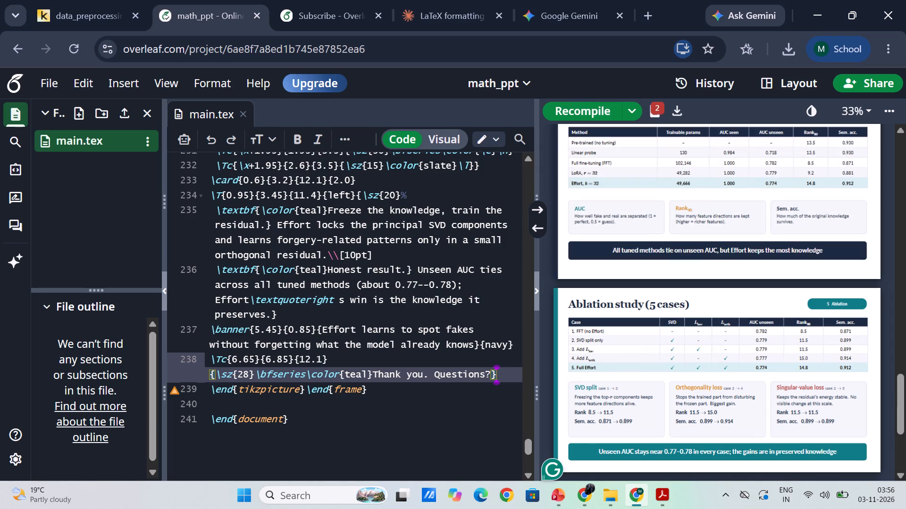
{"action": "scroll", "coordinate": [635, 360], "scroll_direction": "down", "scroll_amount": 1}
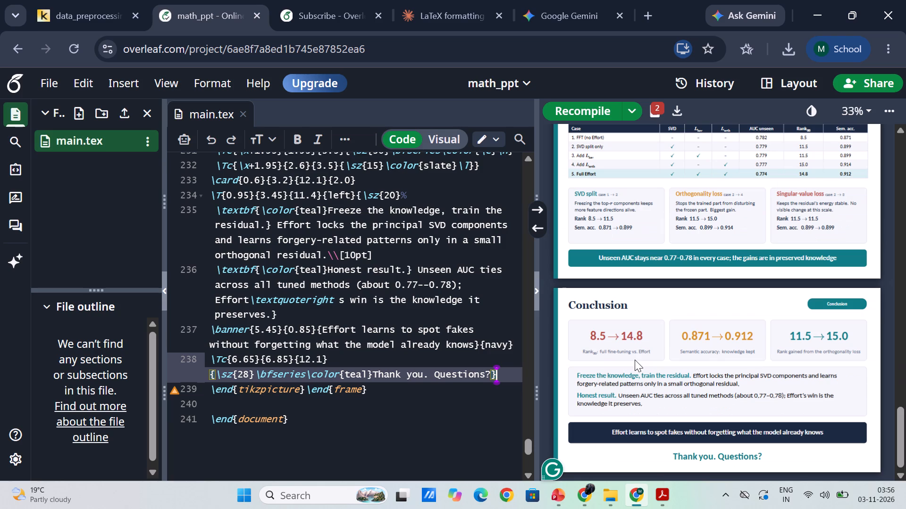
Shorten the closing text on line 238 to "Thank you", keeping its closing brace, then save and recompile.
{"action": "left_click", "coordinate": [490, 378]}
{"action": "key", "text": "BackSpace"}
{"action": "key", "text": "BackSpace"}
{"action": "key", "text": "BackSpace"}
{"action": "key", "text": "BackSpace"}
{"action": "key", "text": "BackSpace"}
{"action": "key", "text": "BackSpace"}
{"action": "key", "text": "BackSpace"}
{"action": "key", "text": "BackSpace"}
{"action": "key", "text": "BackSpace"}
{"action": "key", "text": "BackSpace"}
{"action": "key", "text": "BackSpace"}
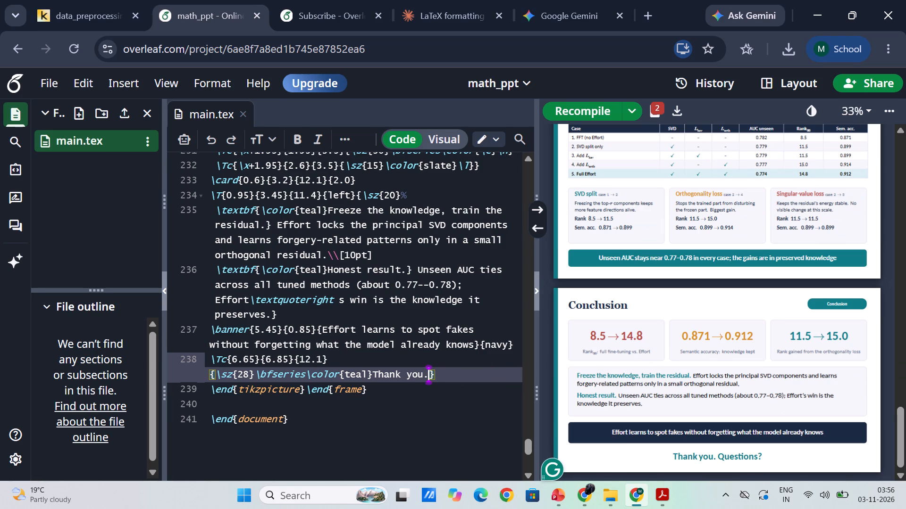
{"action": "key", "text": "BackSpace"}
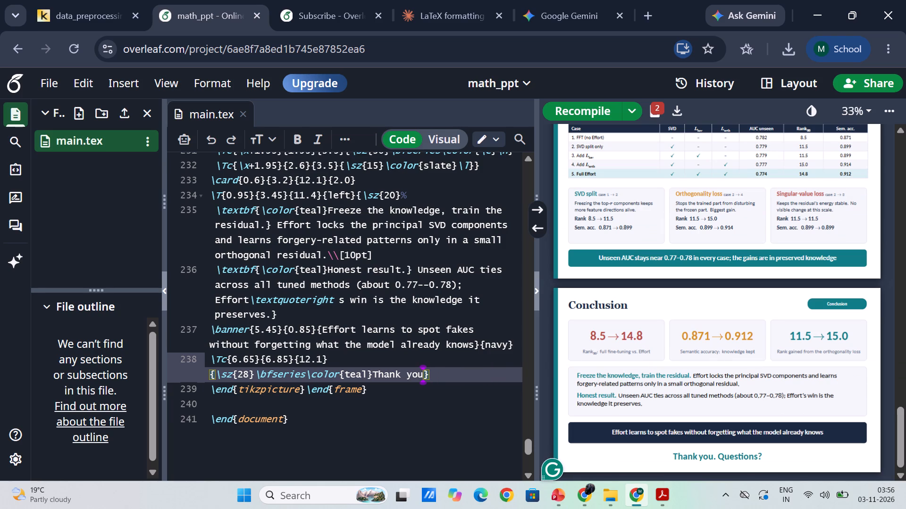
{"action": "key", "text": "ctrl+s"}
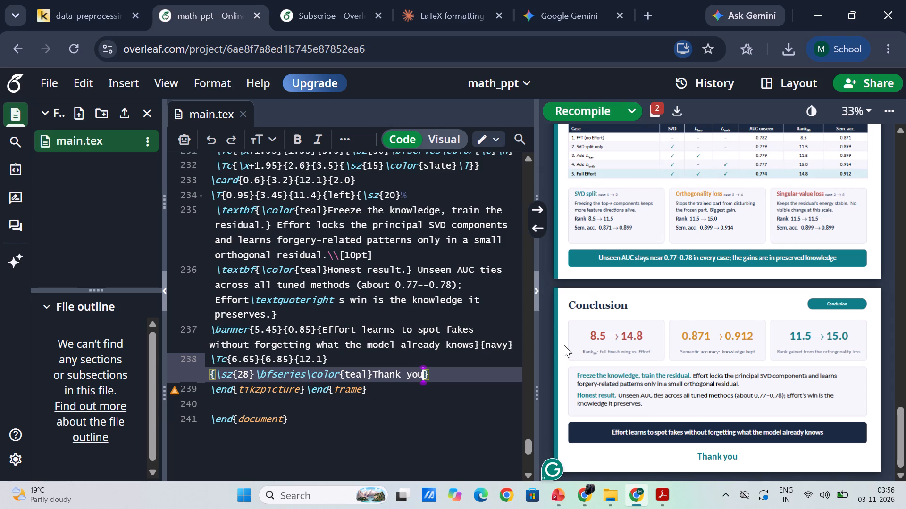
Review the recompiled Ablation study and Conclusion slides, including the closing line and the conclusion text.
{"action": "scroll", "coordinate": [564, 345], "scroll_direction": "up", "scroll_amount": 1}
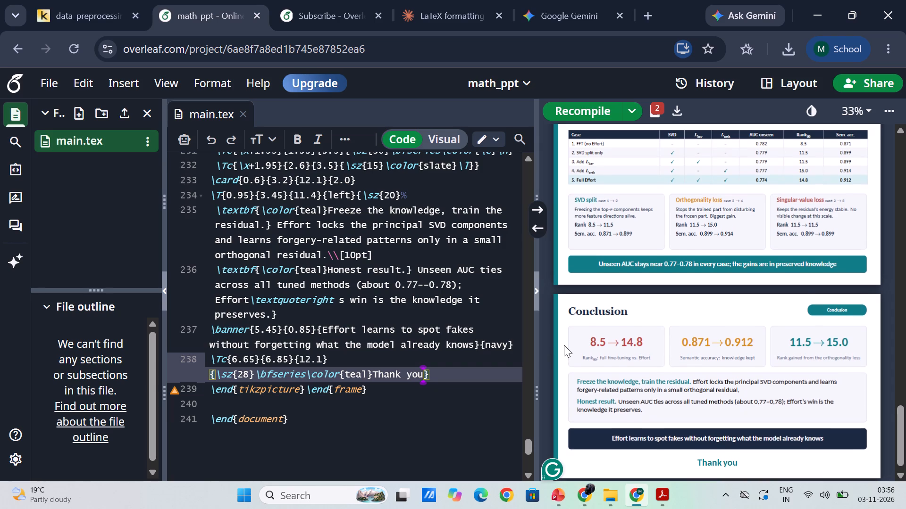
{"action": "scroll", "coordinate": [564, 345], "scroll_direction": "up", "scroll_amount": 2}
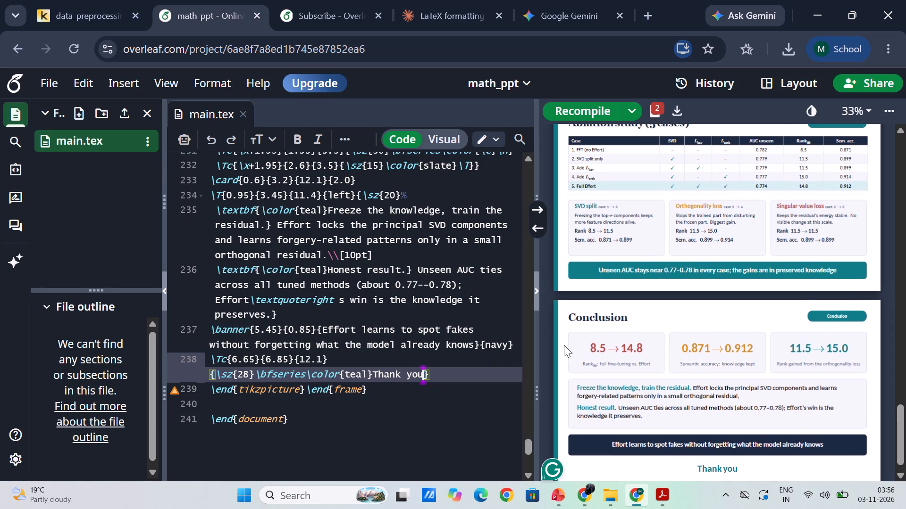
{"action": "scroll", "coordinate": [564, 345], "scroll_direction": "up", "scroll_amount": 2}
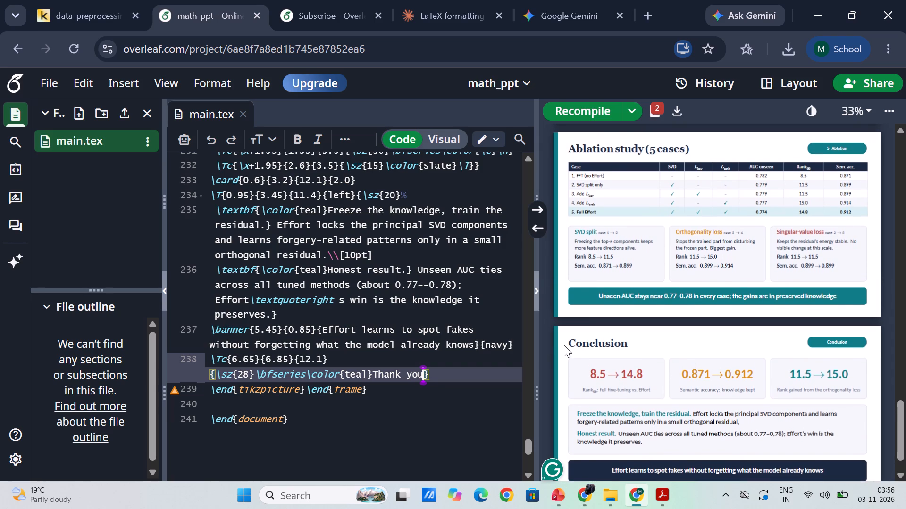
{"action": "scroll", "coordinate": [564, 345], "scroll_direction": "up", "scroll_amount": 1}
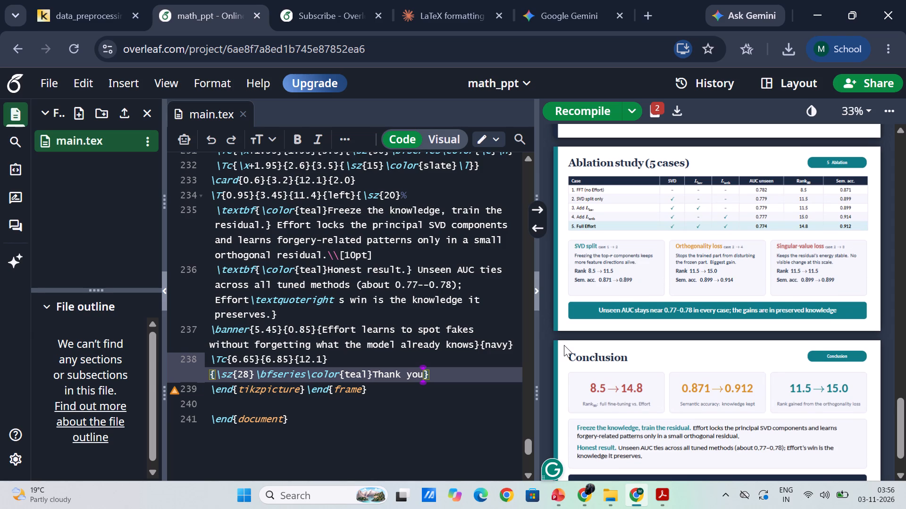
{"action": "scroll", "coordinate": [564, 345], "scroll_direction": "down", "scroll_amount": 1}
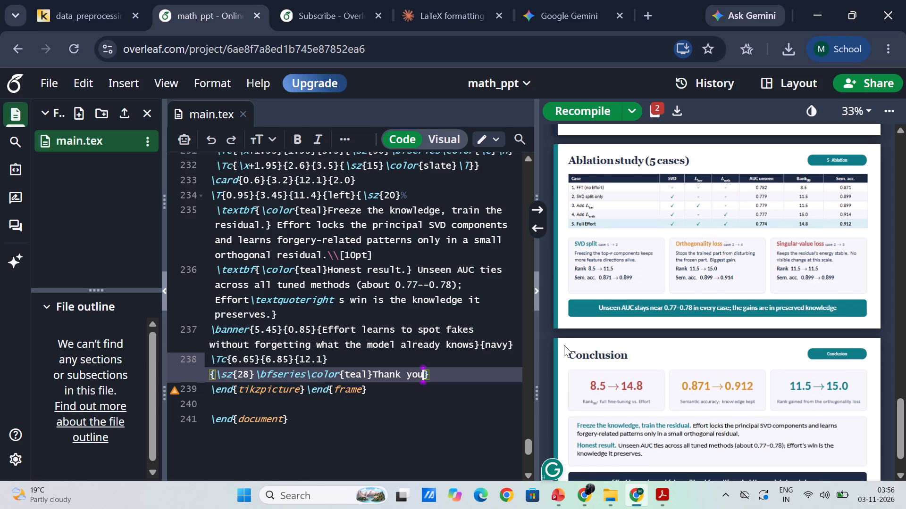
{"action": "scroll", "coordinate": [564, 345], "scroll_direction": "down", "scroll_amount": 1}
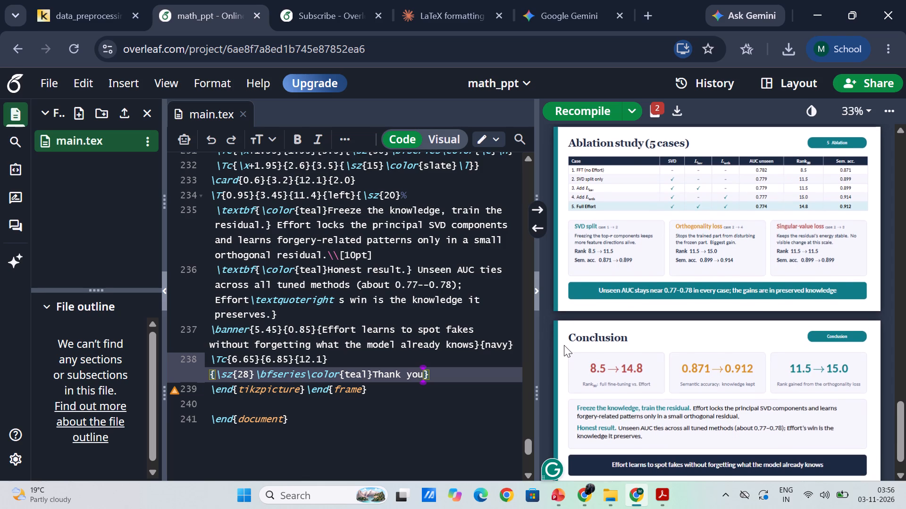
{"action": "scroll", "coordinate": [564, 345], "scroll_direction": "down", "scroll_amount": 2}
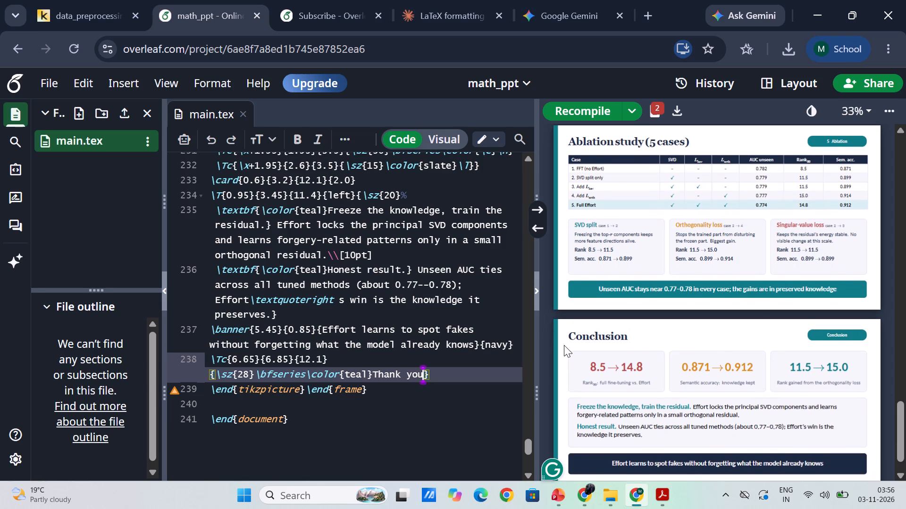
{"action": "scroll", "coordinate": [564, 345], "scroll_direction": "down", "scroll_amount": 1}
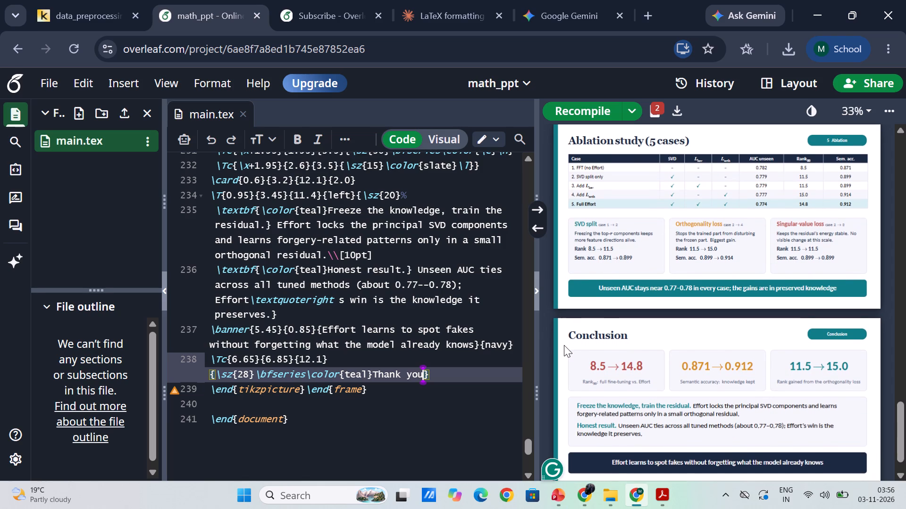
{"action": "scroll", "coordinate": [564, 345], "scroll_direction": "down", "scroll_amount": 1}
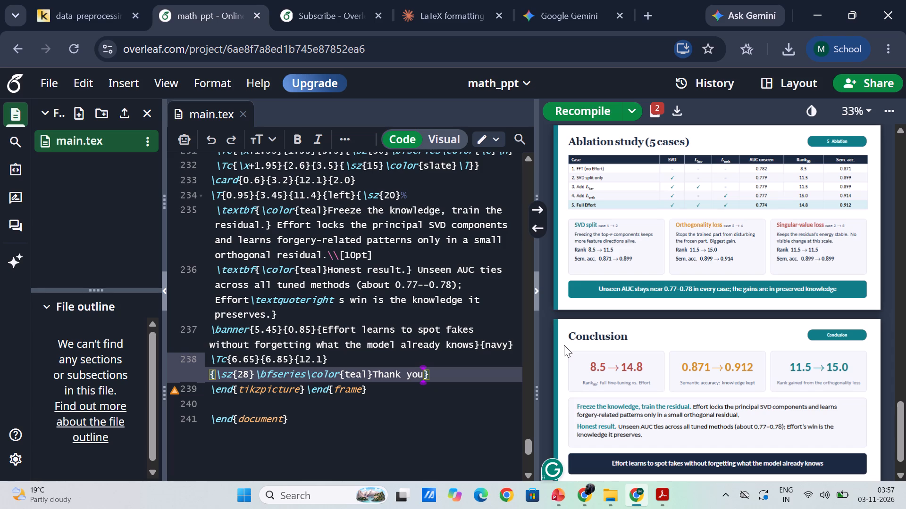
{"action": "scroll", "coordinate": [564, 345], "scroll_direction": "down", "scroll_amount": 3}
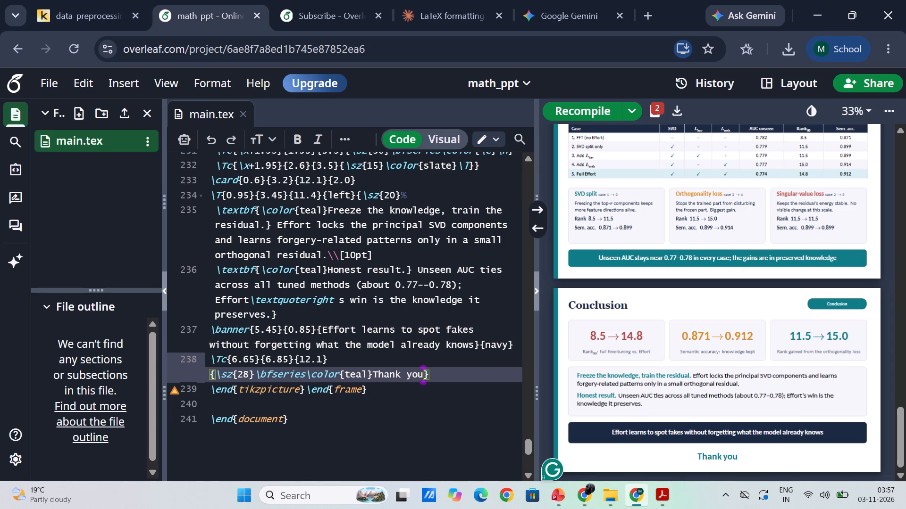
Replace the "Freeze the knowledge" text after "\color{teal}" on line 235 with "Preserve the principal components that contains important pre-trained knowledge".
{"action": "scroll", "coordinate": [386, 301], "scroll_direction": "up", "scroll_amount": 1}
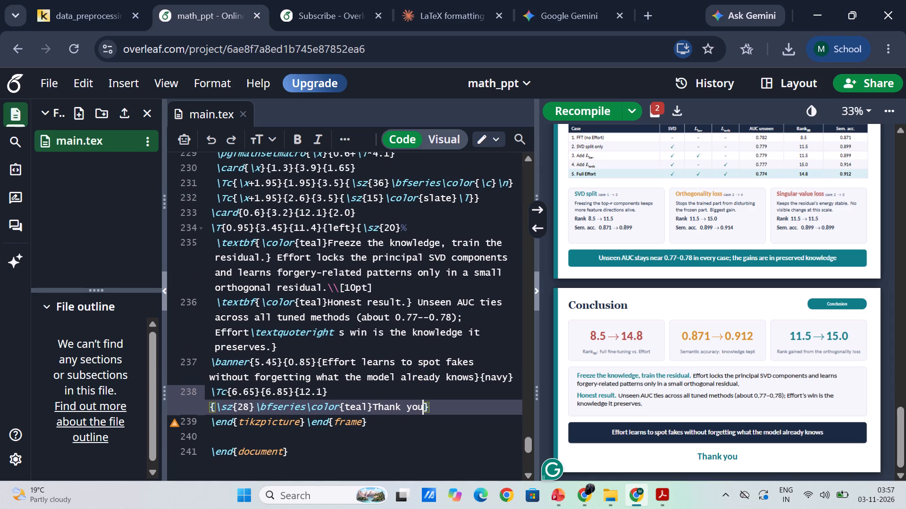
{"action": "left_click", "coordinate": [327, 285]}
{"action": "left_click_drag", "start_coordinate": [327, 285], "coordinate": [340, 232]}
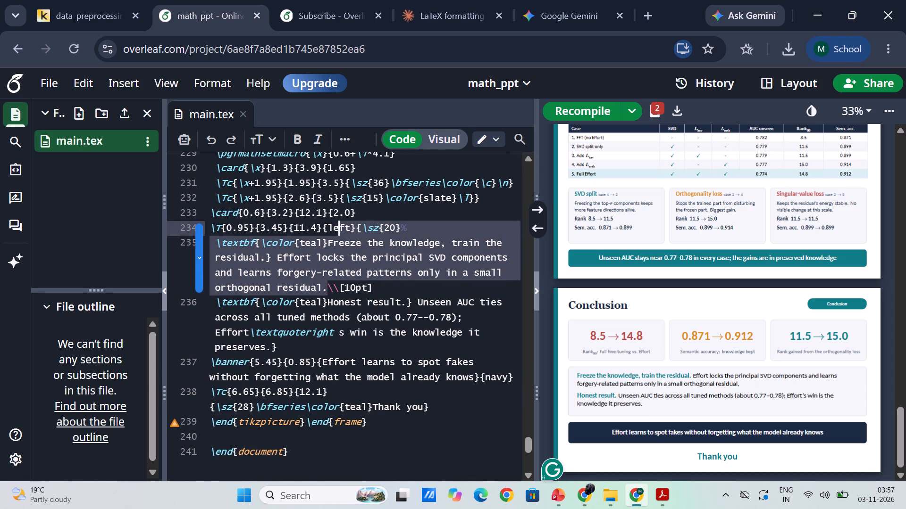
{"action": "left_click_drag", "start_coordinate": [340, 232], "coordinate": [328, 244]}
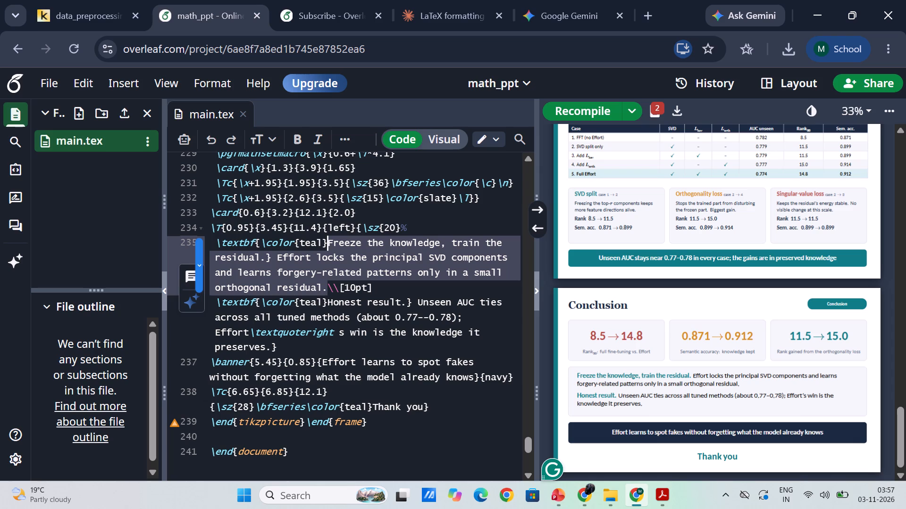
{"action": "key", "text": "BackSpace"}
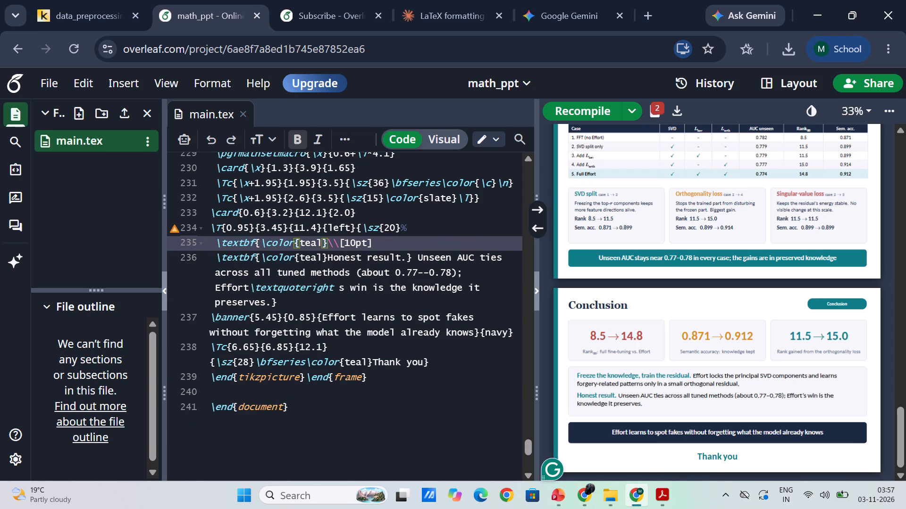
{"action": "type", "text": "reserve the"}
{"action": "key", "text": "space"}
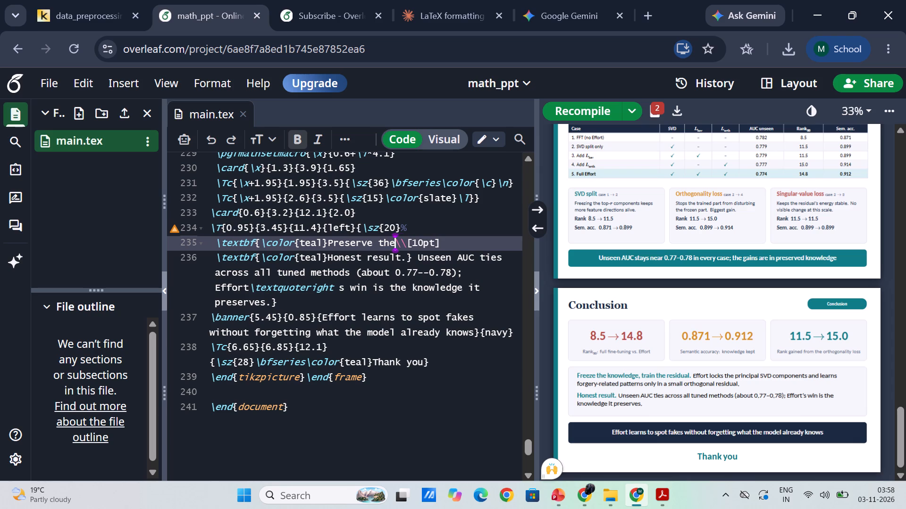
{"action": "type", "text": "prini"}
{"action": "key", "text": "BackSpace"}
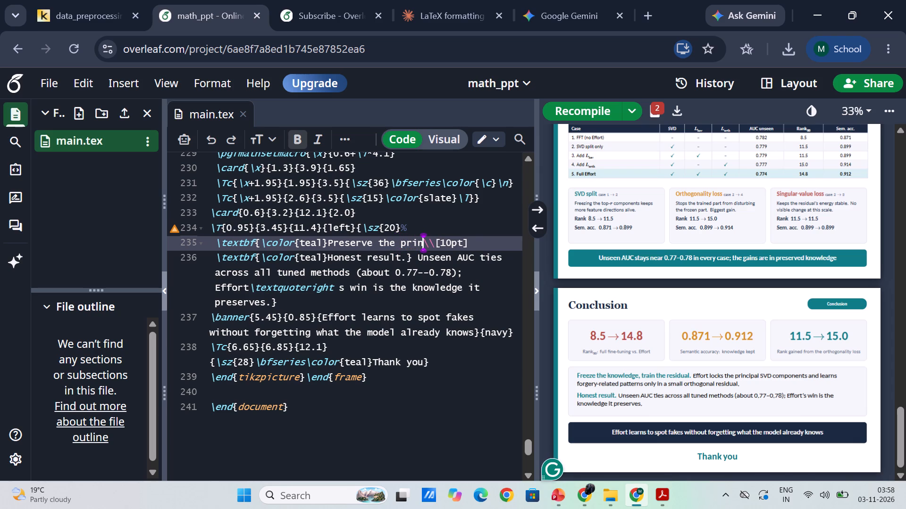
{"action": "type", "text": "cipal components"}
{"action": "key", "text": "space"}
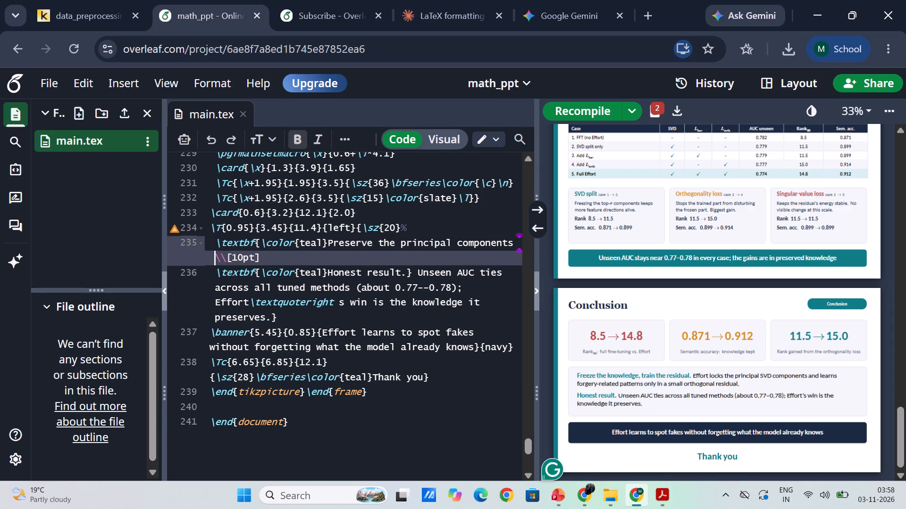
{"action": "type", "text": "that contains"}
{"action": "key", "text": "space"}
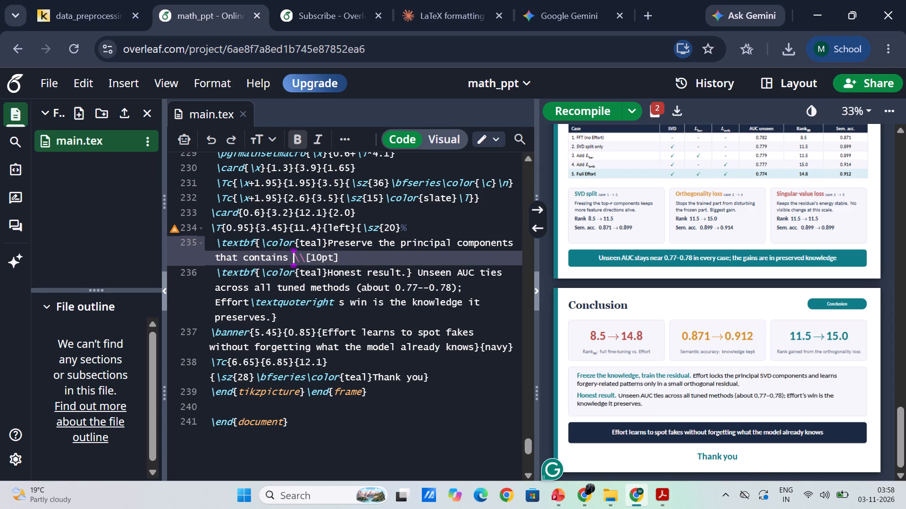
{"action": "type", "text": "impo"}
{"action": "type", "text": "rtant pre"}
{"action": "key", "text": "space"}
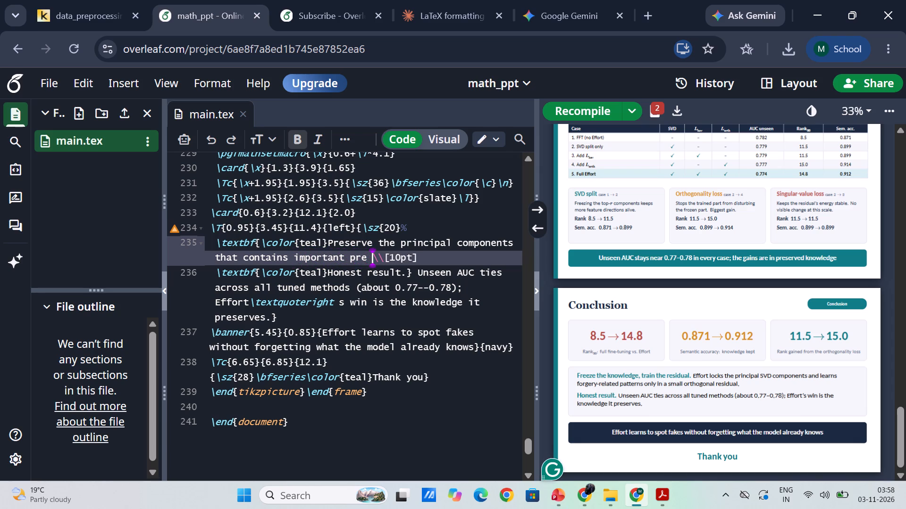
{"action": "key", "text": "BackSpace"}
{"action": "type", "text": "-trained"}
{"action": "key", "text": "space"}
{"action": "type", "text": "knowledge"}
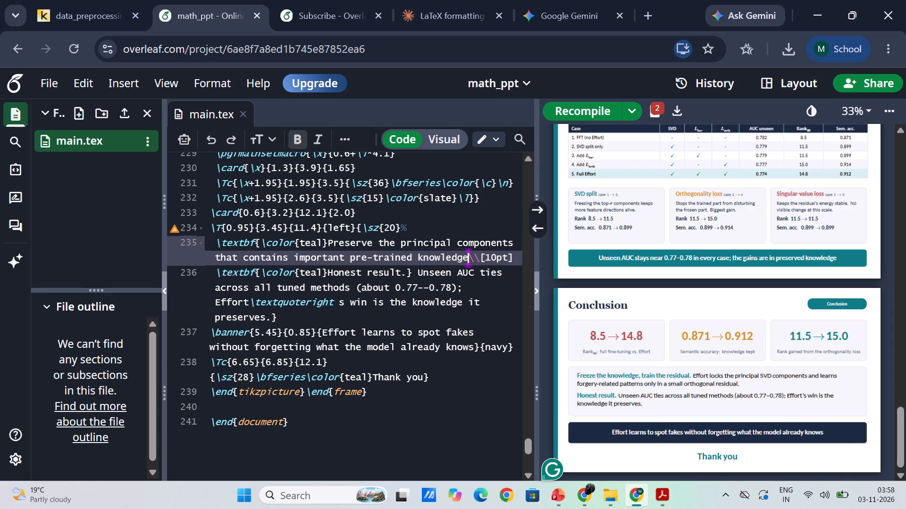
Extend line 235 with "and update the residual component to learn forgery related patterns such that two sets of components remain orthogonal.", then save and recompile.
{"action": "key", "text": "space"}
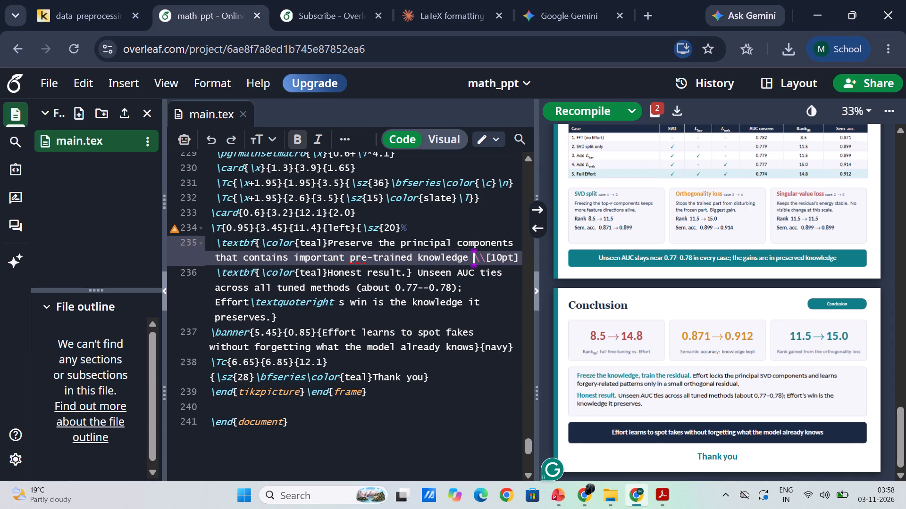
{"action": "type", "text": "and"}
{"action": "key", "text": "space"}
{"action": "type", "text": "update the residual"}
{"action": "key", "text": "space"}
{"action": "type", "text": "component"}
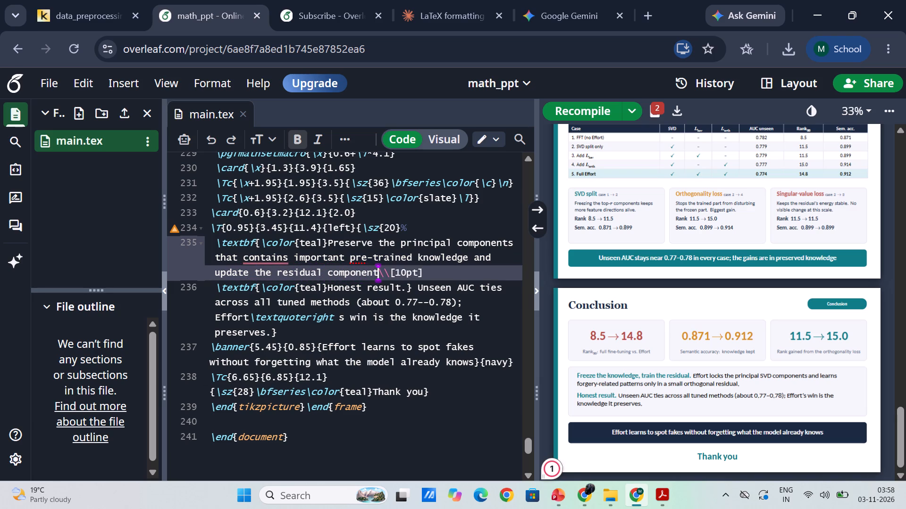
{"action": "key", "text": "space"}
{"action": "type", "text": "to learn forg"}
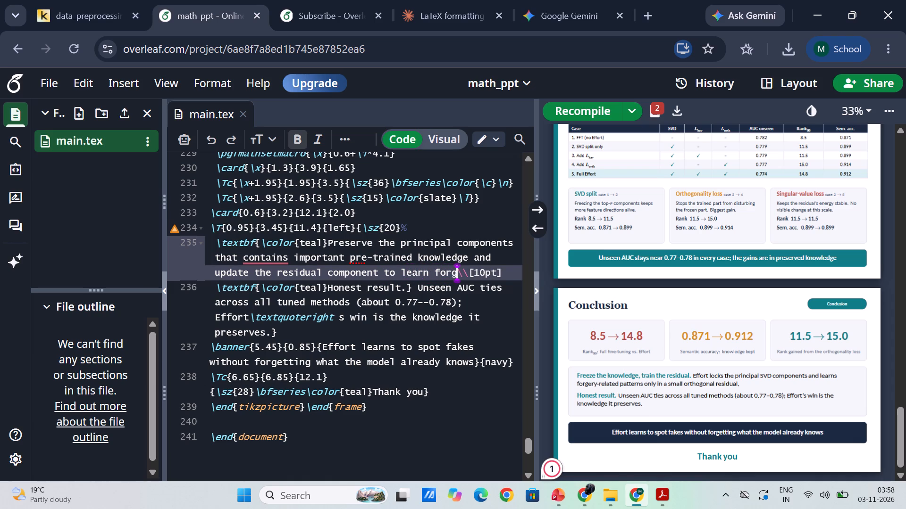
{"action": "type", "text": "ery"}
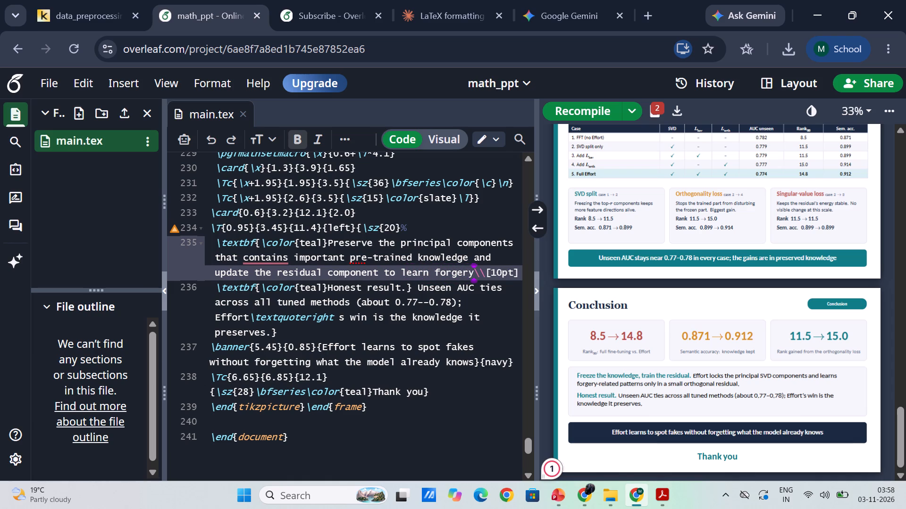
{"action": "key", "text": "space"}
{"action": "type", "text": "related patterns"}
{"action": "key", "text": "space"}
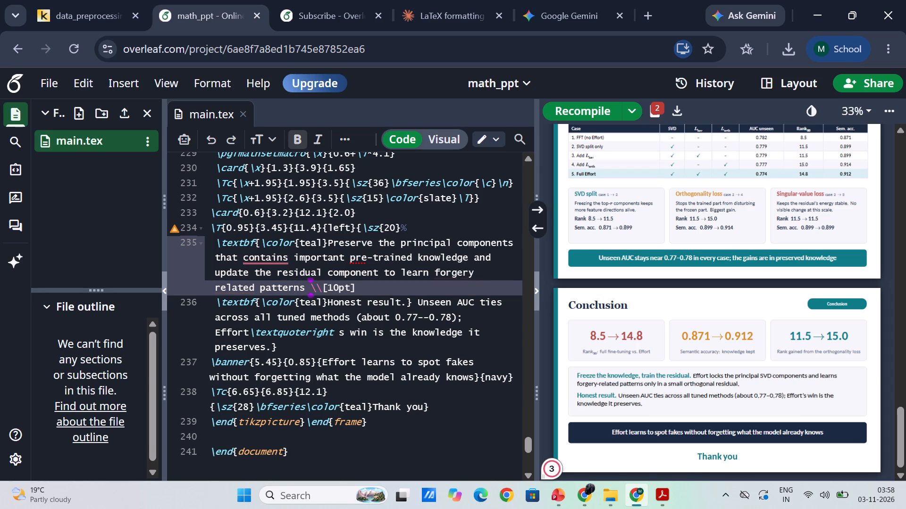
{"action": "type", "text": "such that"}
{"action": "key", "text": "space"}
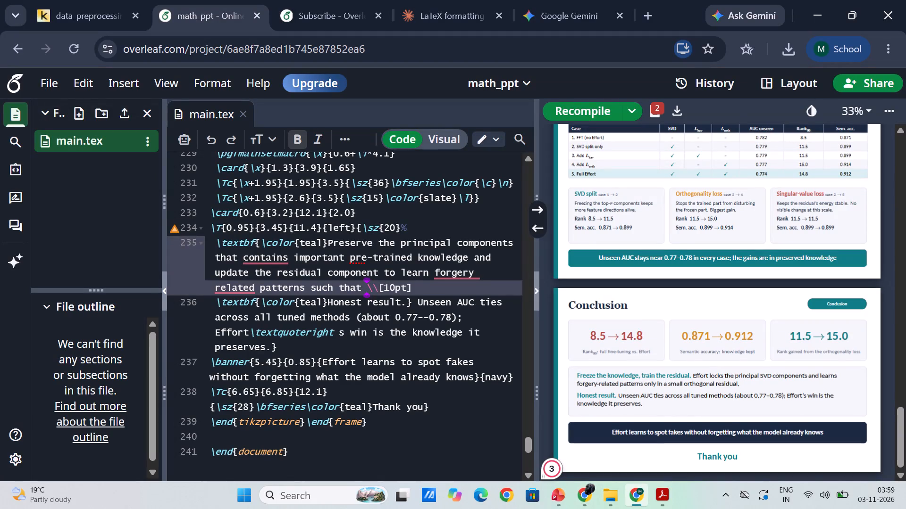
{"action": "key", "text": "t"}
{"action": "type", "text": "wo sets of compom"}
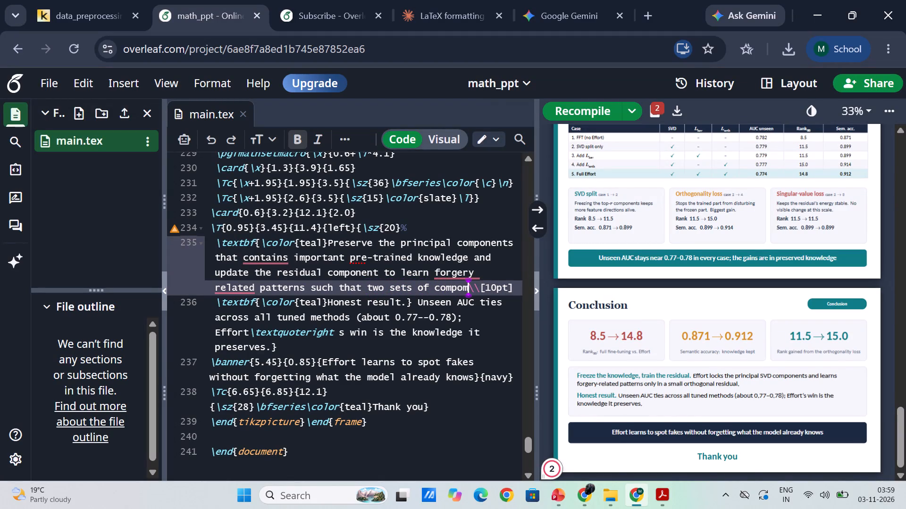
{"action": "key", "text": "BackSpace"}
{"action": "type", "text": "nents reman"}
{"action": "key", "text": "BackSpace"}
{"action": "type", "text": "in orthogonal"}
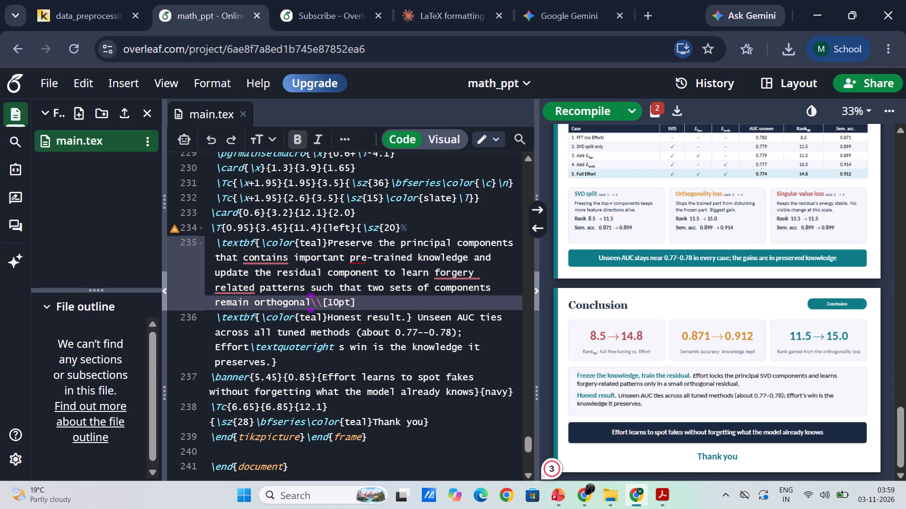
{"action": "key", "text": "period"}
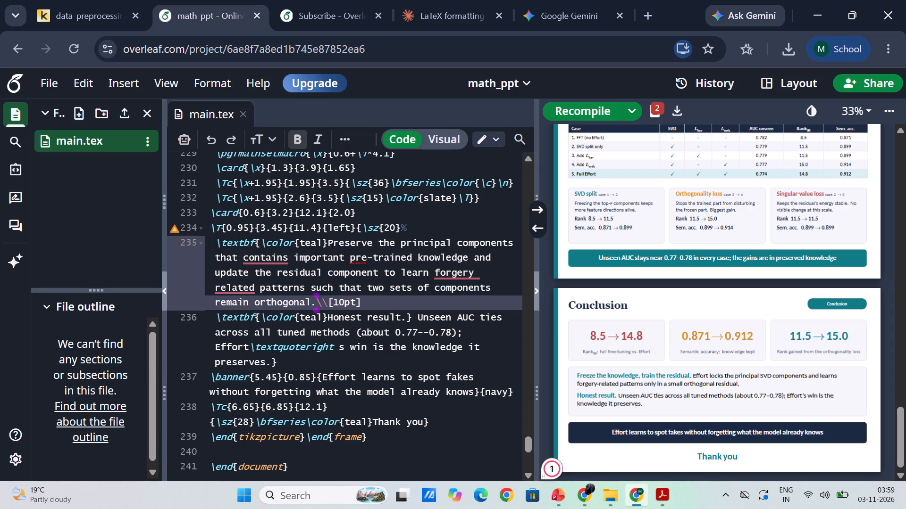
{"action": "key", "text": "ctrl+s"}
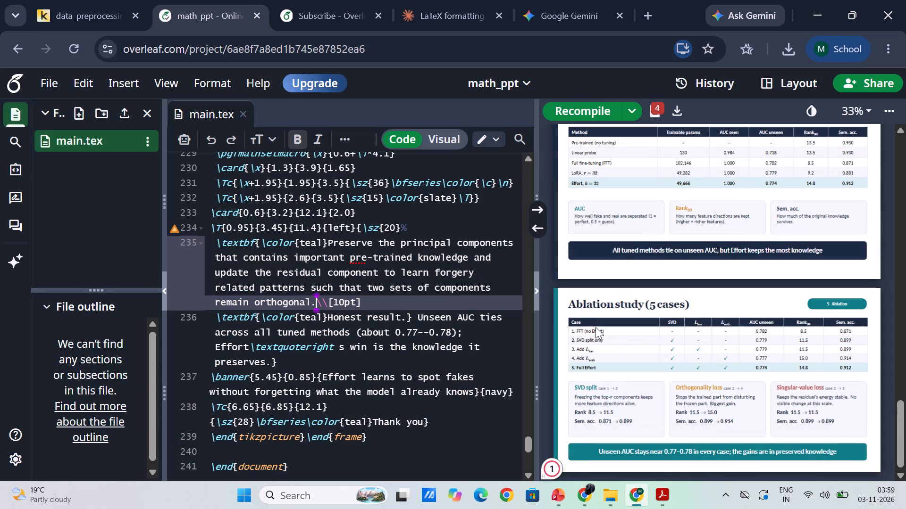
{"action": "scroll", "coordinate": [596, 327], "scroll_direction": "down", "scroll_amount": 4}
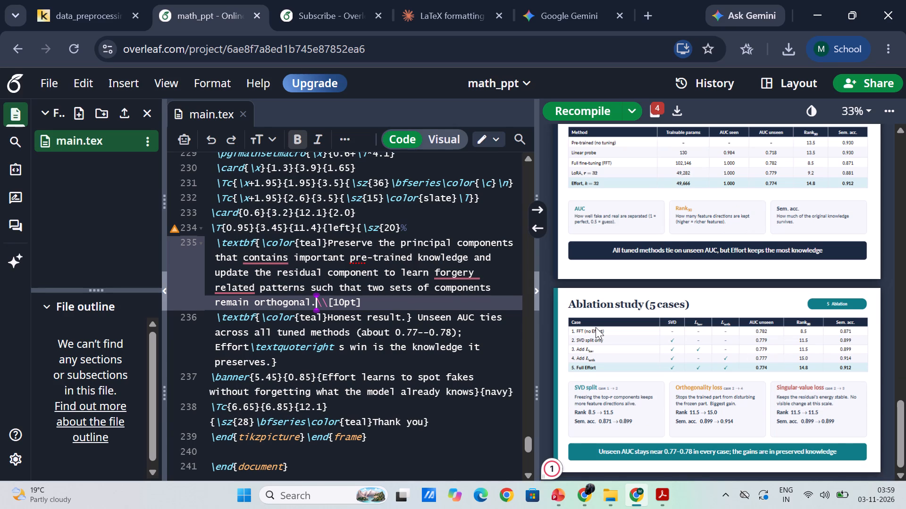
Undo the entire rewrite of line 235 back to the original "Freeze the knowledge, train the residual." text, then save and recompile.
{"action": "key", "text": "ctrl+z"}
{"action": "key", "text": "ctrl+z"}
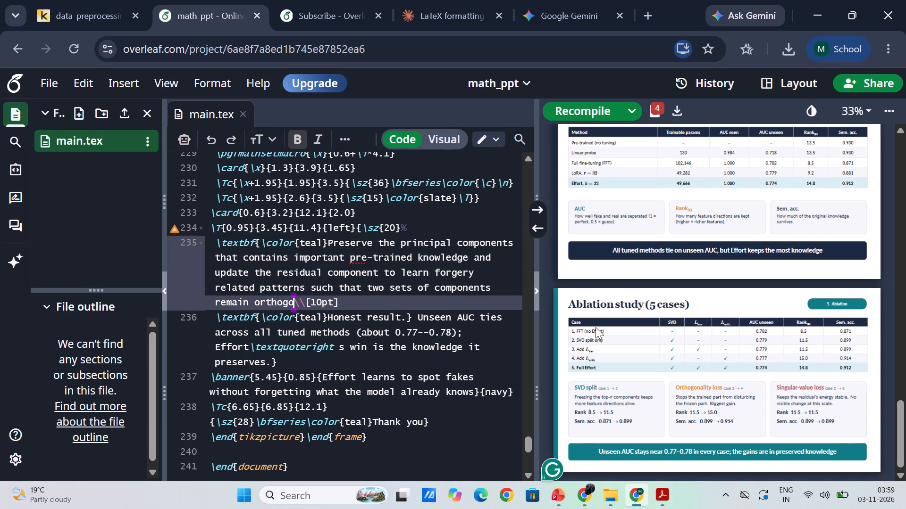
{"action": "key", "text": "ctrl+z"}
{"action": "key", "text": "ctrl+z"}
{"action": "key", "text": "ctrl+z"}
{"action": "key", "text": "ctrl+z"}
{"action": "key", "text": "ctrl+z"}
{"action": "key", "text": "ctrl+z"}
{"action": "key", "text": "ctrl+z"}
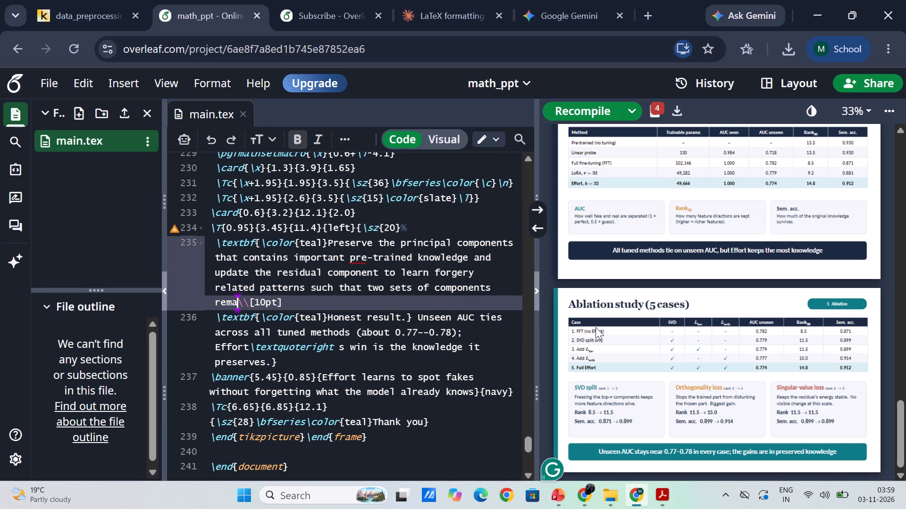
{"action": "key", "text": "ctrl+z"}
{"action": "key", "text": "ctrl+z"}
{"action": "key", "text": "ctrl+z"}
{"action": "key", "text": "ctrl+z"}
{"action": "key", "text": "ctrl+z"}
{"action": "key", "text": "ctrl+z"}
{"action": "key", "text": "ctrl+z"}
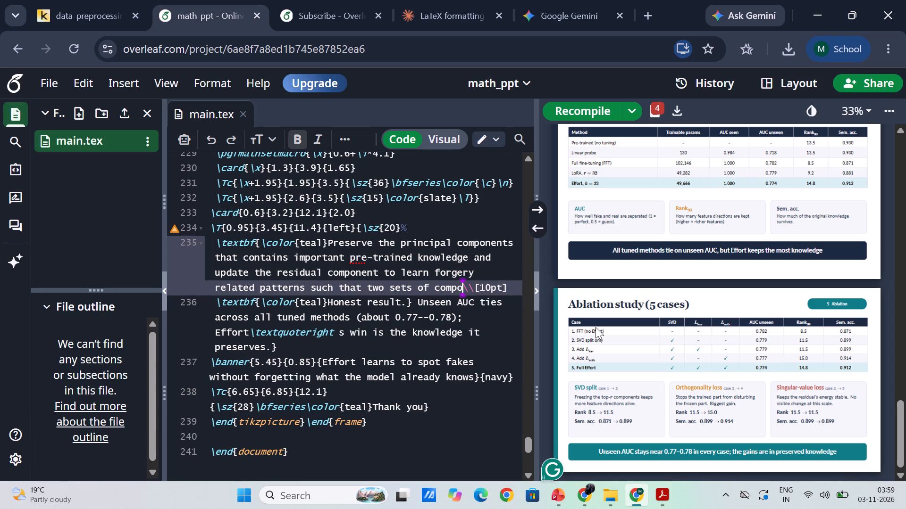
{"action": "key", "text": "ctrl+z"}
{"action": "key", "text": "ctrl+z"}
{"action": "key", "text": "ctrl+z"}
{"action": "key", "text": "ctrl+z"}
{"action": "key", "text": "ctrl+z"}
{"action": "key", "text": "ctrl+z"}
{"action": "key", "text": "ctrl+z"}
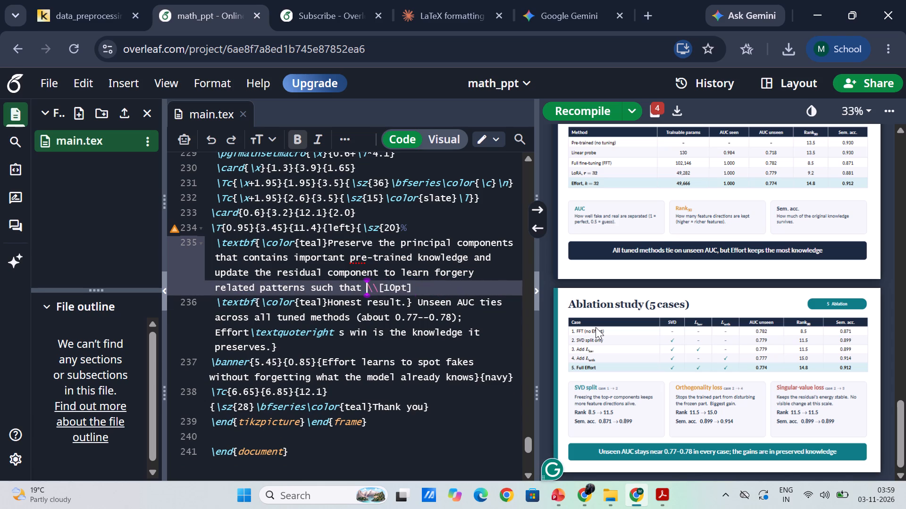
{"action": "key", "text": "ctrl+z"}
{"action": "key", "text": "ctrl+z"}
{"action": "key", "text": "ctrl+z"}
{"action": "key", "text": "ctrl+z"}
{"action": "key", "text": "ctrl+z"}
{"action": "key", "text": "ctrl+z"}
{"action": "key", "text": "ctrl+z"}
{"action": "key", "text": "ctrl+z"}
{"action": "key", "text": "ctrl+z"}
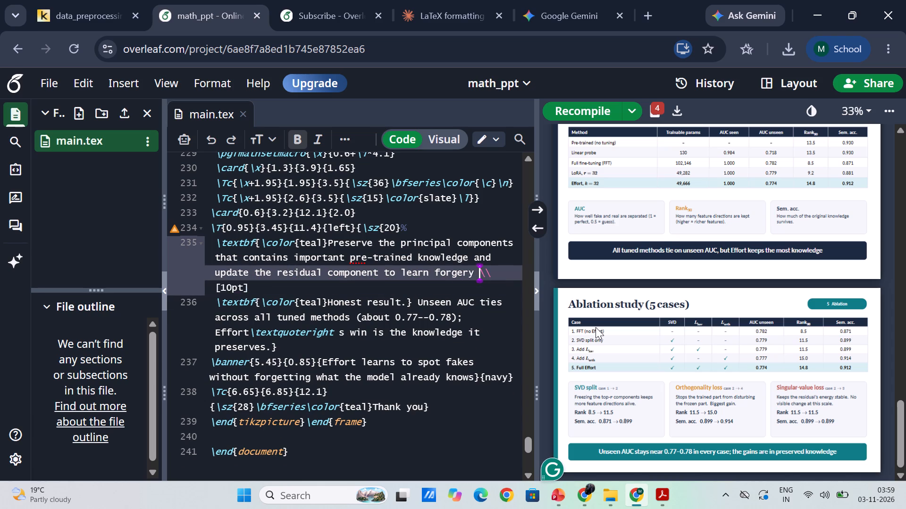
{"action": "key", "text": "ctrl+z"}
{"action": "key", "text": "ctrl+z"}
{"action": "key", "text": "ctrl+z"}
{"action": "key", "text": "ctrl+z"}
{"action": "key", "text": "ctrl+z"}
{"action": "key", "text": "ctrl+z"}
{"action": "key", "text": "ctrl+z"}
{"action": "key", "text": "ctrl+z"}
{"action": "key", "text": "ctrl+z"}
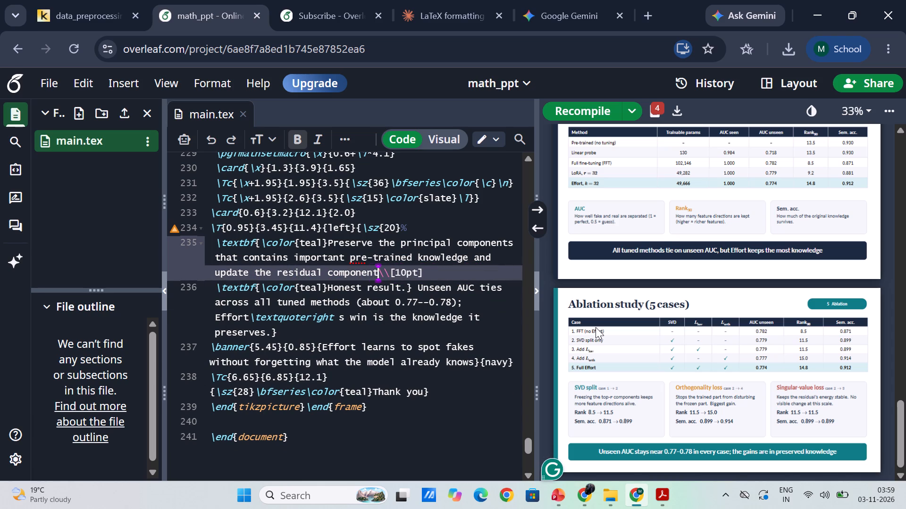
{"action": "key", "text": "ctrl+z"}
{"action": "key", "text": "ctrl+z"}
{"action": "key", "text": "ctrl+z"}
{"action": "key", "text": "ctrl+z"}
{"action": "key", "text": "ctrl+z"}
{"action": "key", "text": "ctrl+z"}
{"action": "key", "text": "ctrl+z"}
{"action": "key", "text": "ctrl+z"}
{"action": "key", "text": "ctrl+z"}
{"action": "key", "text": "ctrl+z"}
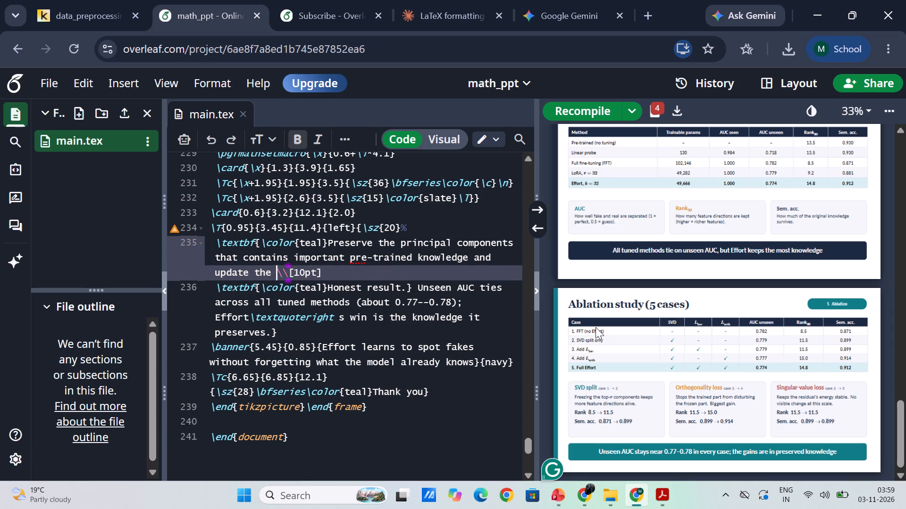
{"action": "key", "text": "ctrl+z"}
{"action": "key", "text": "ctrl+z"}
{"action": "key", "text": "ctrl+z"}
{"action": "key", "text": "ctrl+z"}
{"action": "key", "text": "ctrl+z"}
{"action": "key", "text": "ctrl+z"}
{"action": "key", "text": "ctrl+z"}
{"action": "key", "text": "ctrl+z"}
{"action": "key", "text": "ctrl+z"}
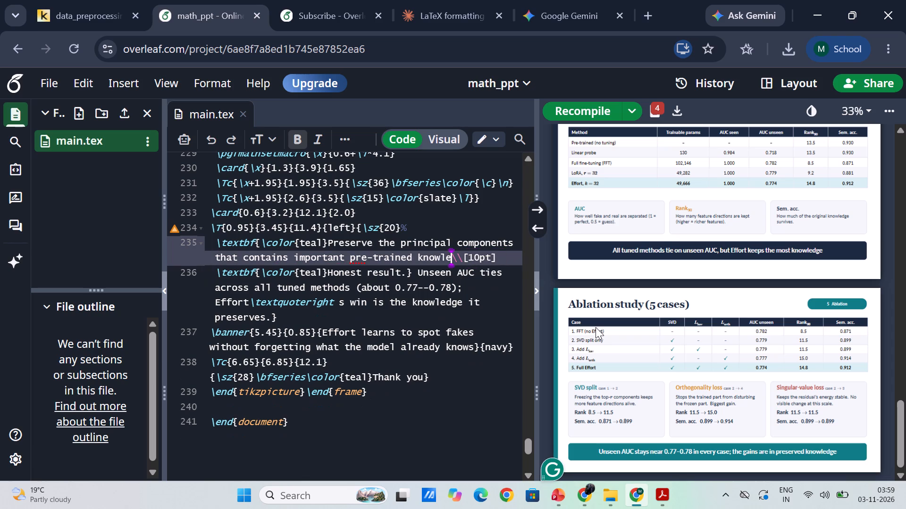
{"action": "key", "text": "ctrl+z"}
{"action": "key", "text": "ctrl+z"}
{"action": "key", "text": "ctrl+z"}
{"action": "key", "text": "ctrl+z"}
{"action": "key", "text": "ctrl+z"}
{"action": "key", "text": "ctrl+z"}
{"action": "key", "text": "ctrl+z"}
{"action": "key", "text": "ctrl+z"}
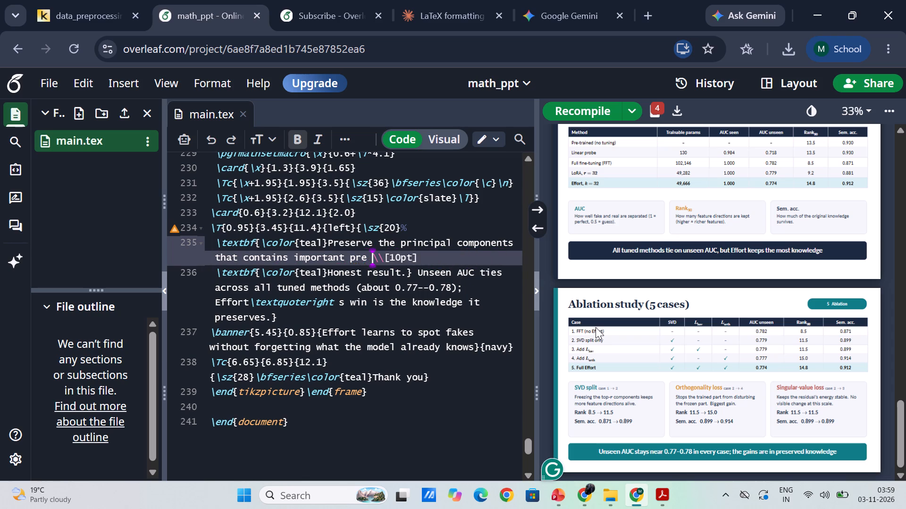
{"action": "key", "text": "ctrl+z"}
{"action": "key", "text": "ctrl+z"}
{"action": "key", "text": "ctrl+z"}
{"action": "key", "text": "ctrl+z"}
{"action": "key", "text": "ctrl+z"}
{"action": "key", "text": "ctrl+z"}
{"action": "key", "text": "ctrl+z"}
{"action": "key", "text": "ctrl+z"}
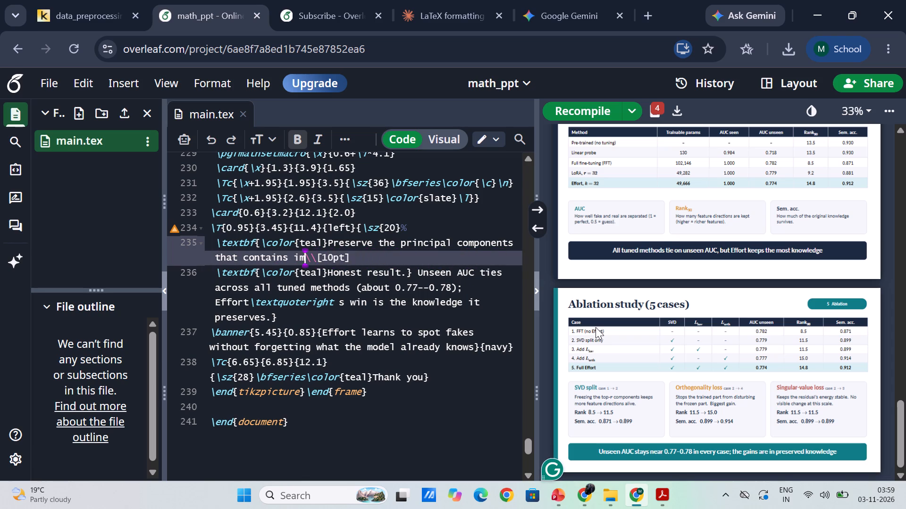
{"action": "key", "text": "ctrl+z"}
{"action": "key", "text": "ctrl+z"}
{"action": "key", "text": "ctrl+z"}
{"action": "key", "text": "ctrl+z"}
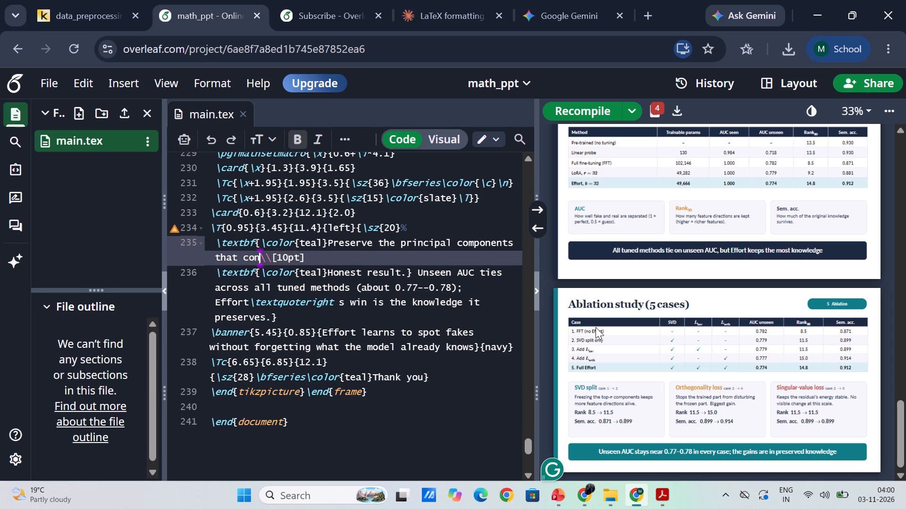
{"action": "key", "text": "ctrl+z"}
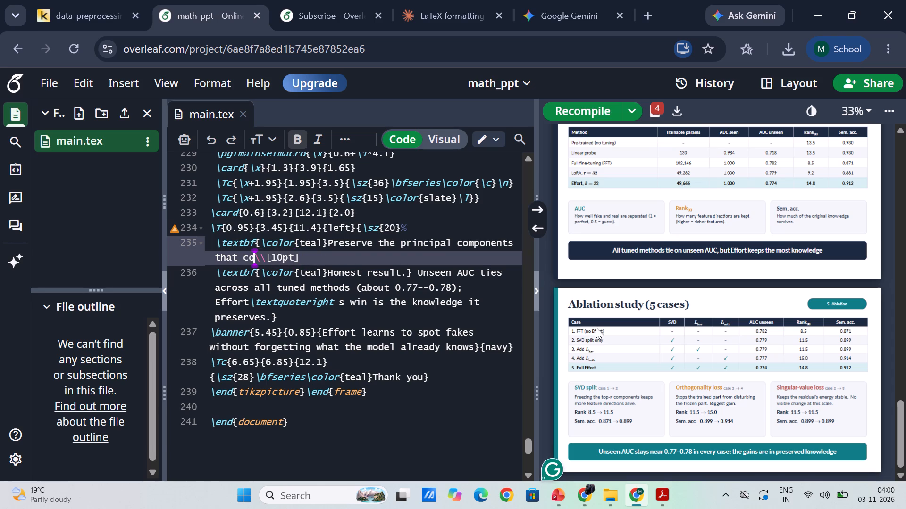
{"action": "key", "text": "ctrl+z"}
{"action": "key", "text": "ctrl+z"}
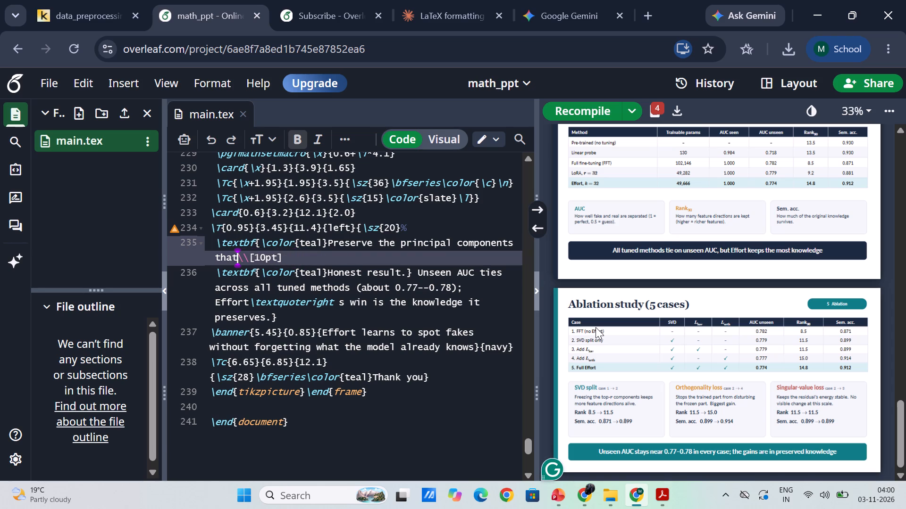
{"action": "key", "text": "ctrl+z"}
{"action": "key", "text": "ctrl+z"}
{"action": "key", "text": "ctrl+z"}
{"action": "key", "text": "ctrl+z"}
{"action": "key", "text": "ctrl+z"}
{"action": "key", "text": "ctrl+z"}
{"action": "key", "text": "ctrl+z"}
{"action": "key", "text": "ctrl+z"}
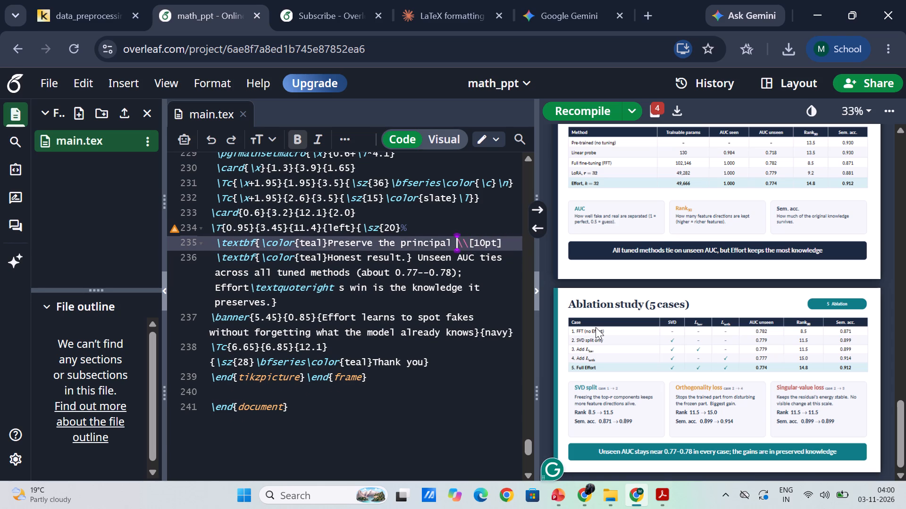
{"action": "key", "text": "ctrl+z"}
{"action": "key", "text": "ctrl+z"}
{"action": "key", "text": "ctrl+z"}
{"action": "key", "text": "ctrl+z"}
{"action": "key", "text": "ctrl+z"}
{"action": "key", "text": "ctrl+z"}
{"action": "key", "text": "ctrl+z"}
{"action": "key", "text": "ctrl+z"}
{"action": "key", "text": "ctrl+z"}
{"action": "key", "text": "ctrl+z"}
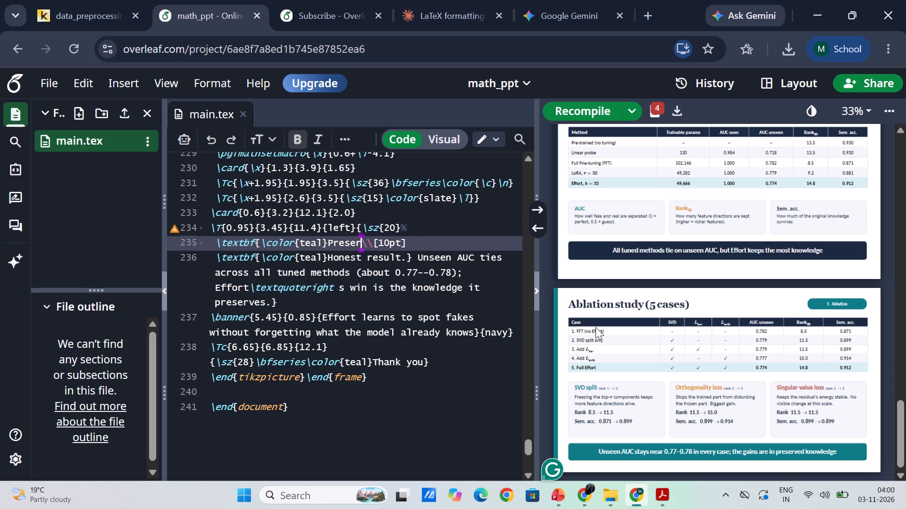
{"action": "key", "text": "ctrl+z"}
{"action": "key", "text": "ctrl+z"}
{"action": "key", "text": "ctrl+z"}
{"action": "left_click", "coordinate": [596, 327]}
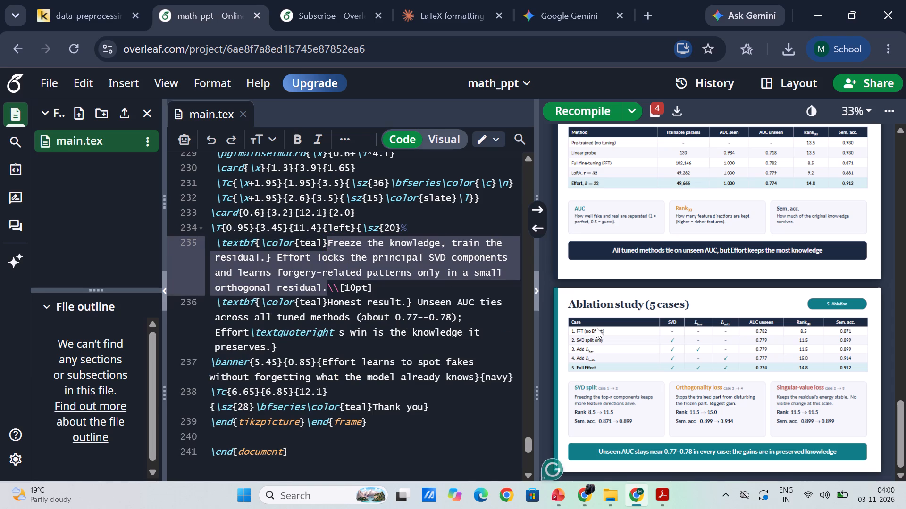
{"action": "key", "text": "ctrl+s"}
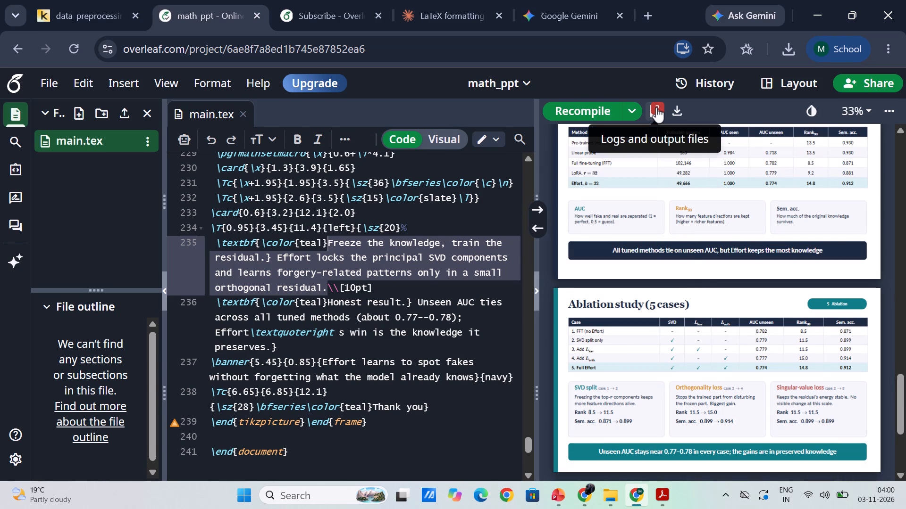
Review the recompiled slides, from the Conclusion slide back up to the title slide.
{"action": "scroll", "coordinate": [685, 285], "scroll_direction": "down", "scroll_amount": 5}
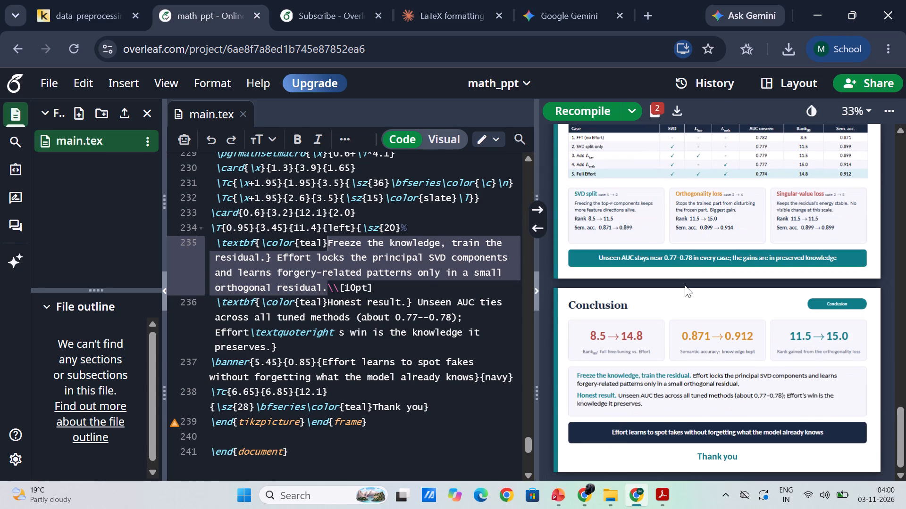
{"action": "scroll", "coordinate": [685, 285], "scroll_direction": "down", "scroll_amount": 4}
{"action": "scroll", "coordinate": [685, 285], "scroll_direction": "up", "scroll_amount": 1}
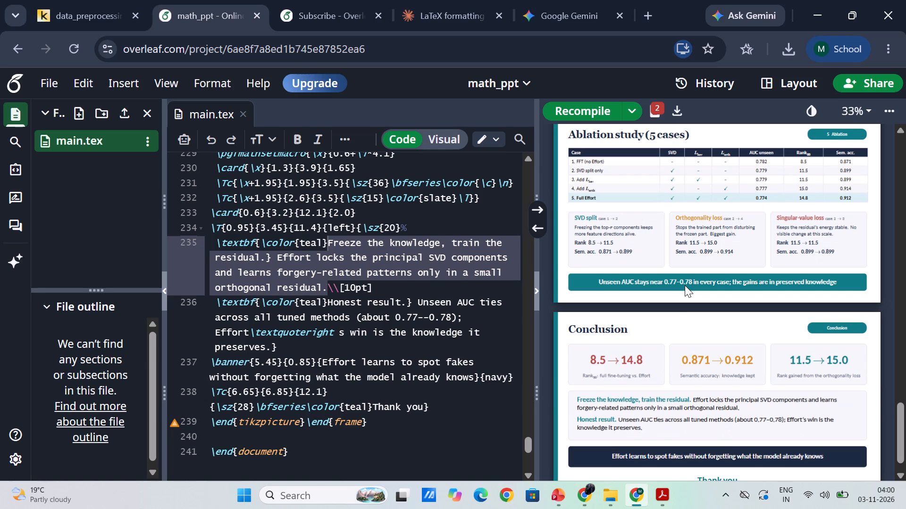
{"action": "scroll", "coordinate": [685, 285], "scroll_direction": "up", "scroll_amount": 4}
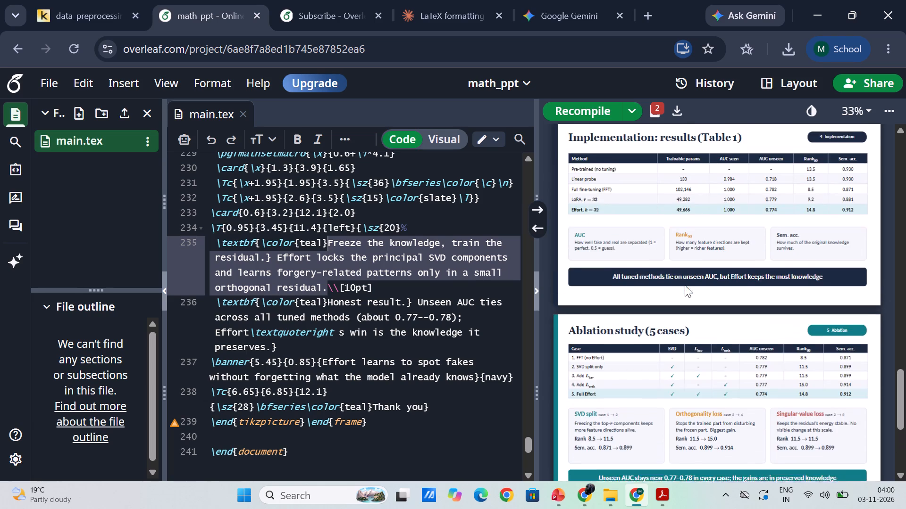
{"action": "scroll", "coordinate": [685, 285], "scroll_direction": "up", "scroll_amount": 9}
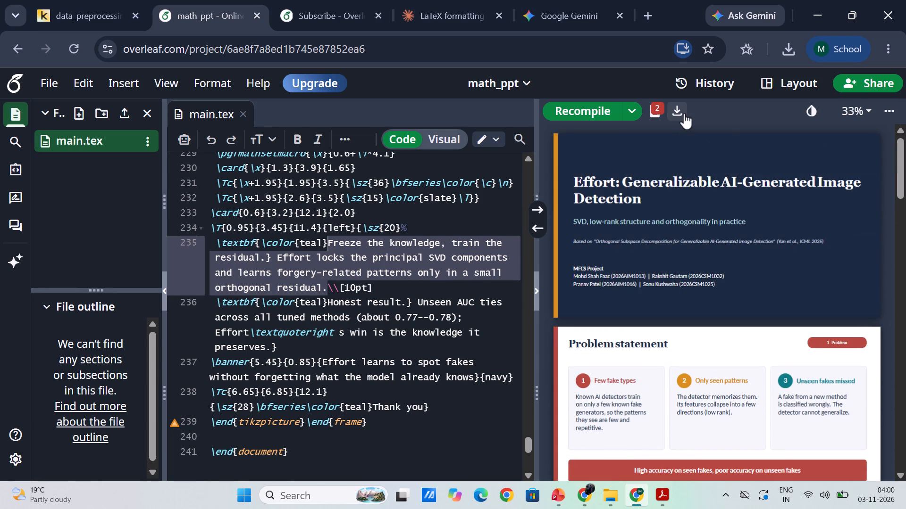
Copy the math_ppt project's sharing link, keeping Editor access for anyone with the link, and close the sharing settings.
{"action": "left_click", "coordinate": [882, 84]}
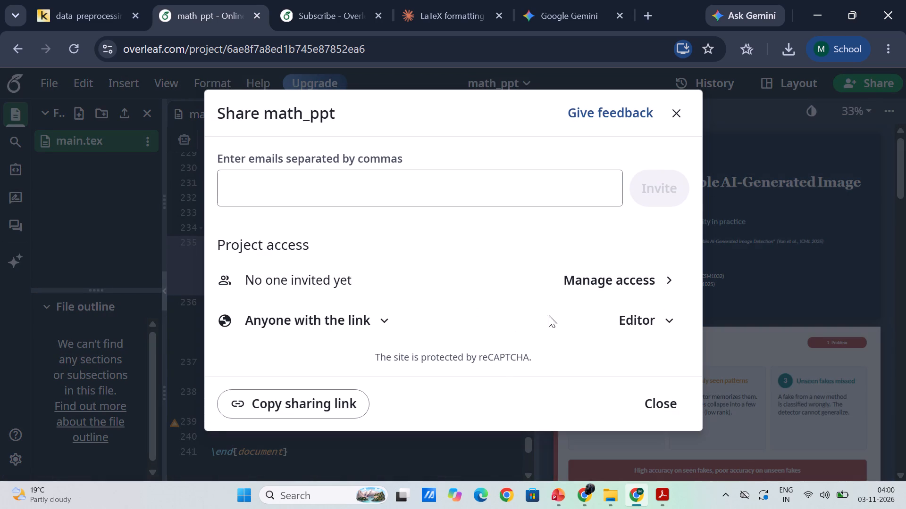
{"action": "left_click", "coordinate": [660, 320]}
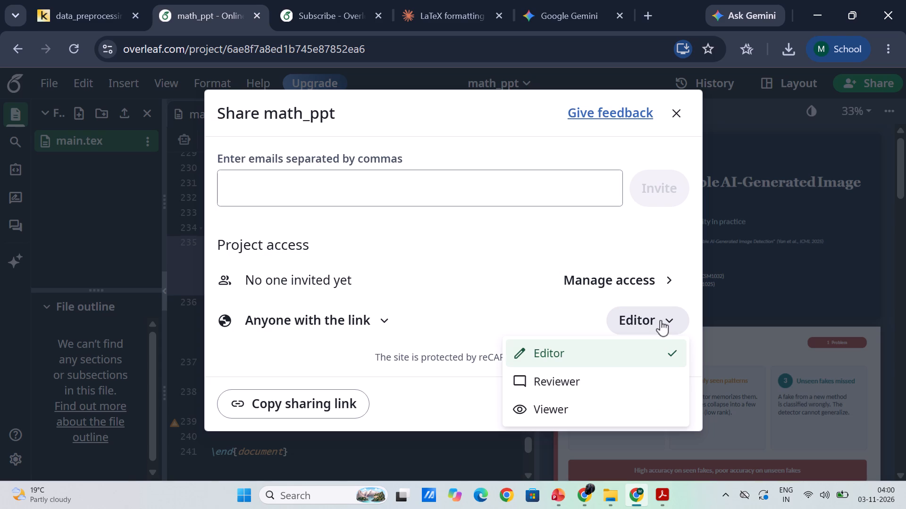
{"action": "left_click", "coordinate": [660, 320]}
{"action": "left_click", "coordinate": [301, 400]}
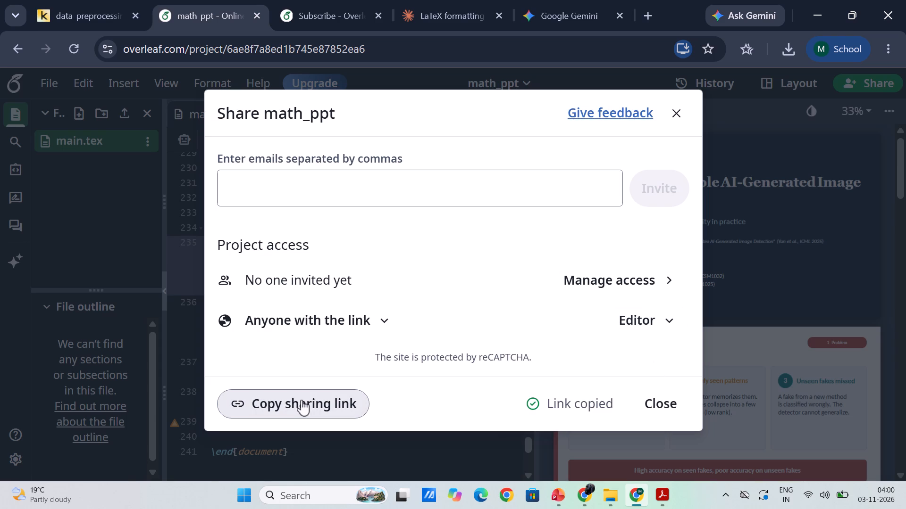
{"action": "left_click", "coordinate": [644, 410]}
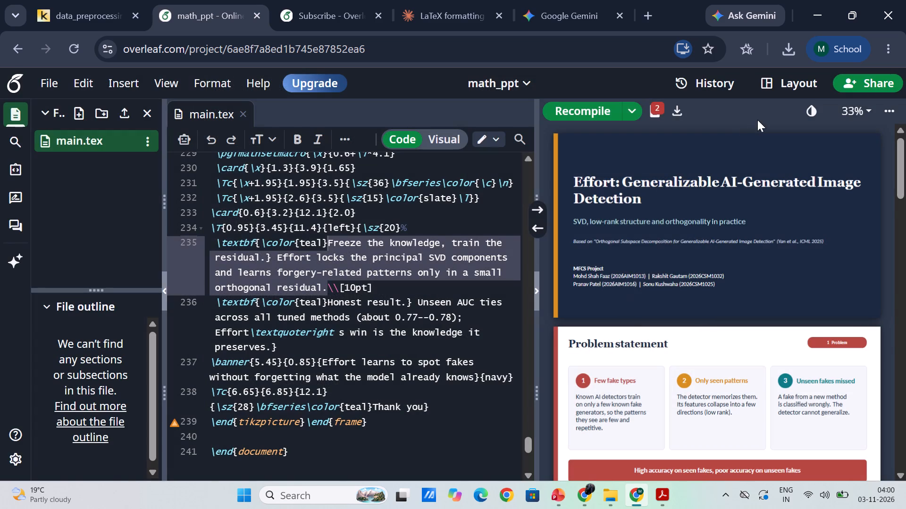
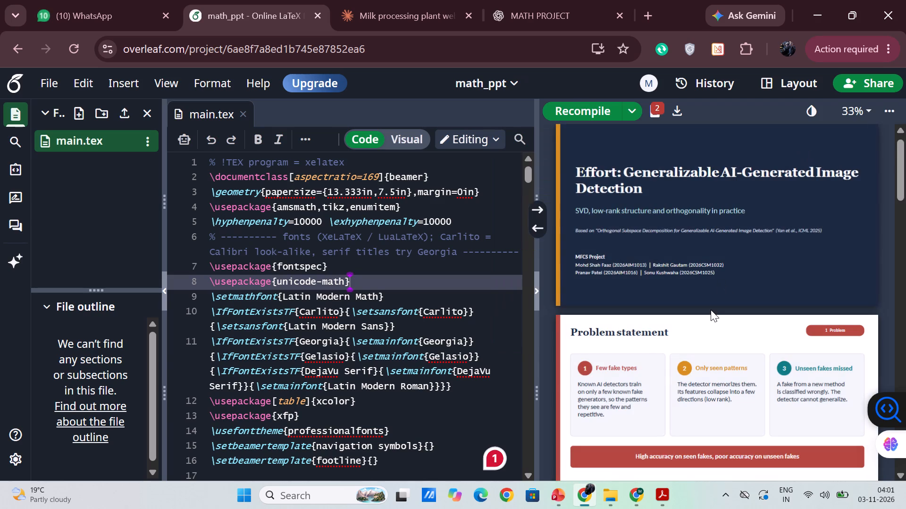
{"action": "scroll", "coordinate": [705, 392], "scroll_direction": "down", "scroll_amount": 4}
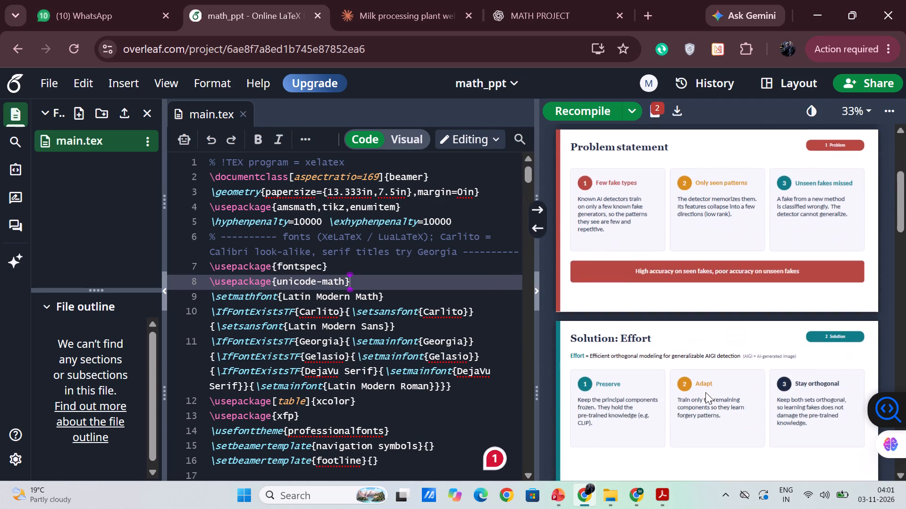
{"action": "scroll", "coordinate": [705, 392], "scroll_direction": "down", "scroll_amount": 1}
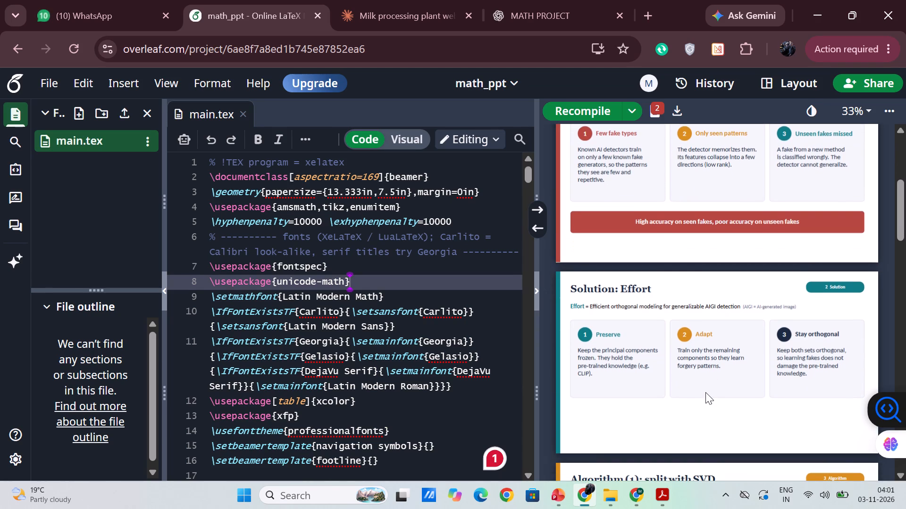
{"action": "scroll", "coordinate": [705, 392], "scroll_direction": "down", "scroll_amount": 7}
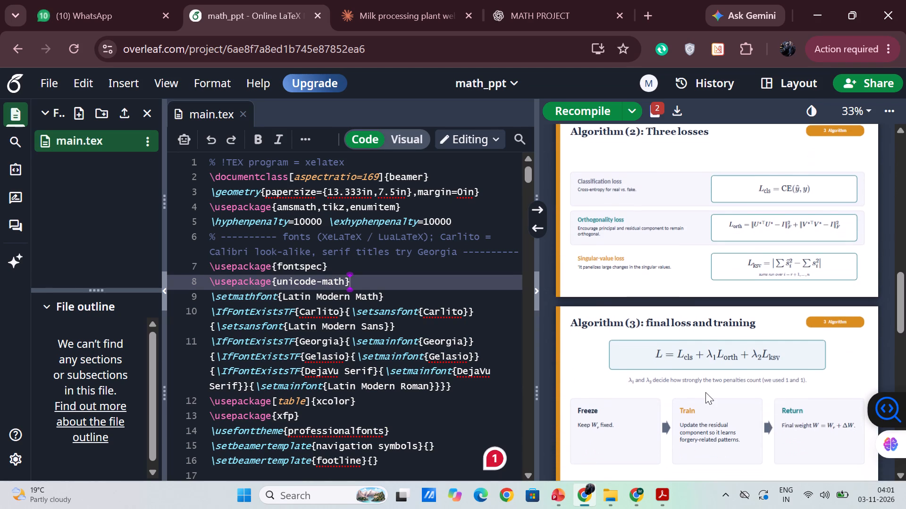
{"action": "scroll", "coordinate": [705, 392], "scroll_direction": "down", "scroll_amount": 5}
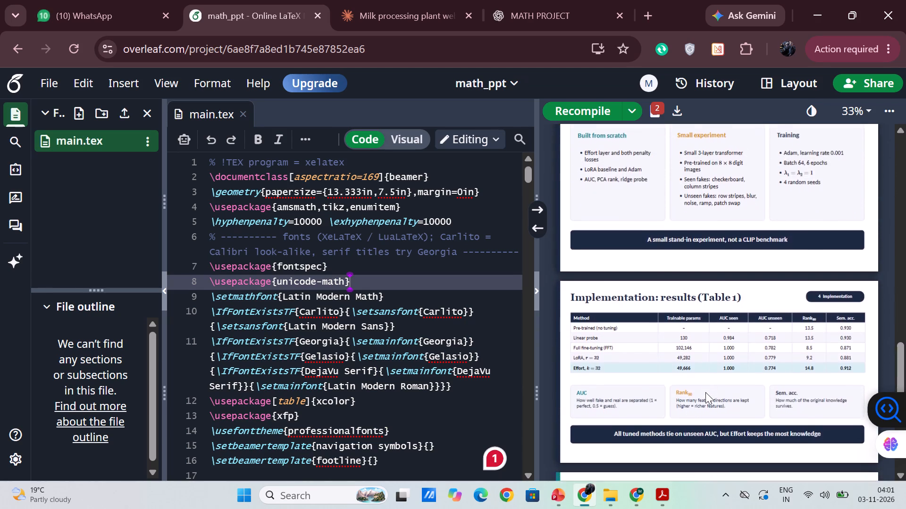
{"action": "scroll", "coordinate": [705, 392], "scroll_direction": "up", "scroll_amount": 3}
{"action": "scroll", "coordinate": [705, 392], "scroll_direction": "down", "scroll_amount": 6}
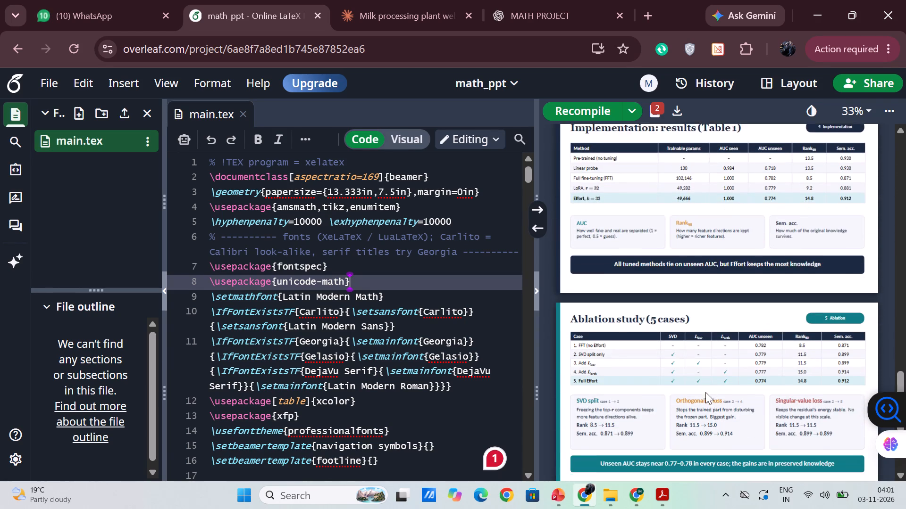
{"action": "scroll", "coordinate": [705, 392], "scroll_direction": "down", "scroll_amount": 7}
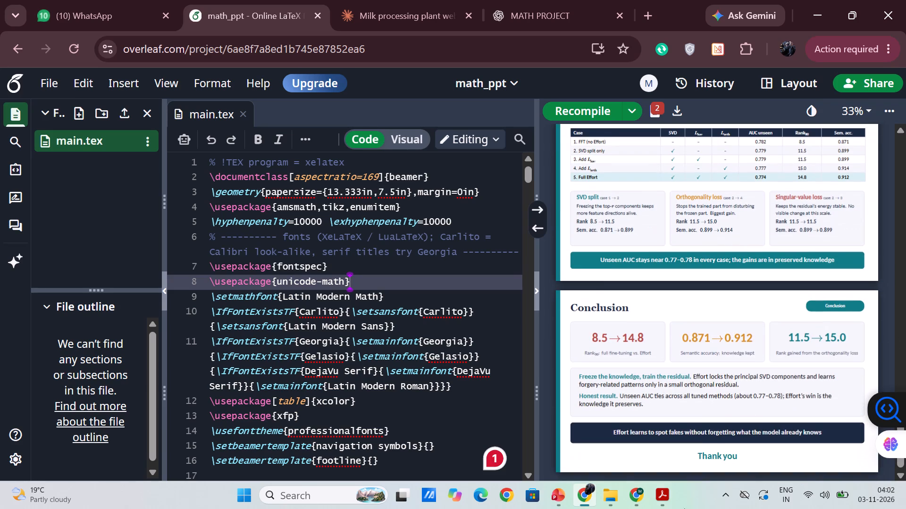
Switch to Adobe Acrobat and close all its open PDF tabs, including the old math_ppt copies.
{"action": "left_click", "coordinate": [634, 497]}
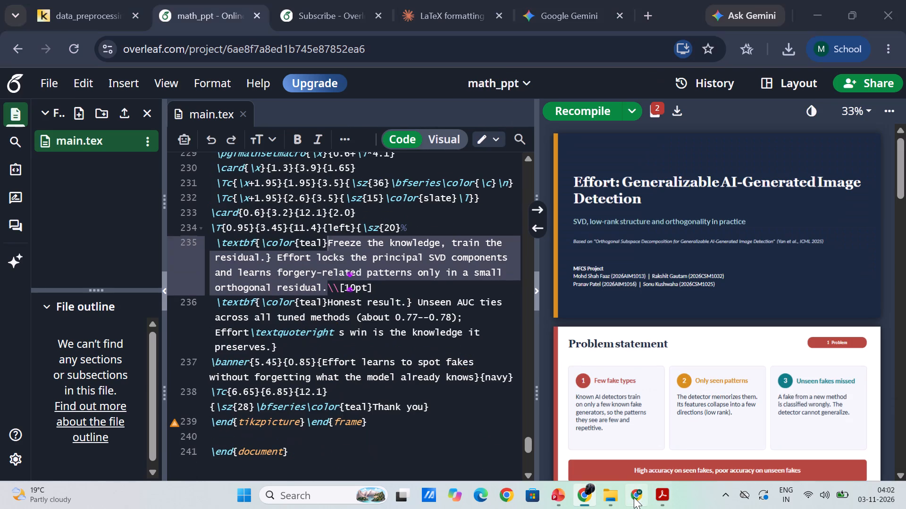
{"action": "left_click", "coordinate": [660, 496]}
{"action": "left_click", "coordinate": [641, 500]}
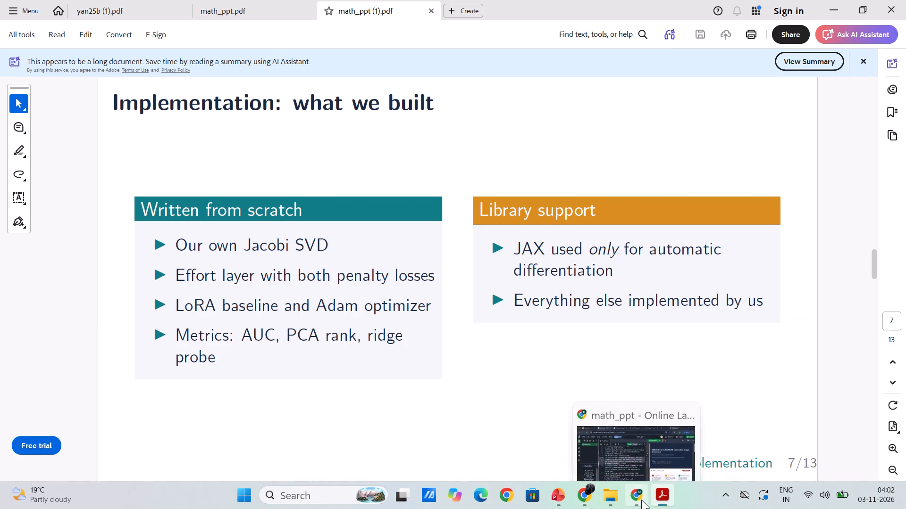
{"action": "left_click", "coordinate": [581, 494]}
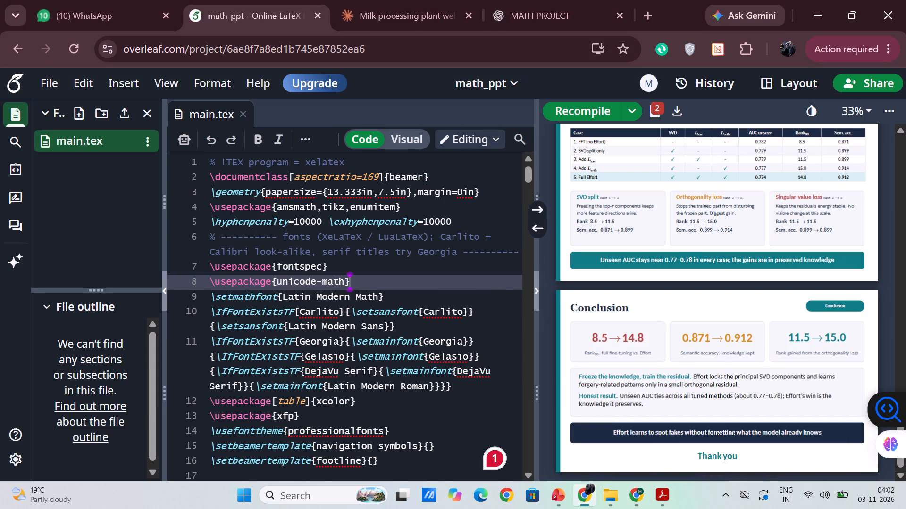
{"action": "scroll", "coordinate": [451, 309], "scroll_direction": "up", "scroll_amount": 2}
{"action": "left_click", "coordinate": [653, 491]}
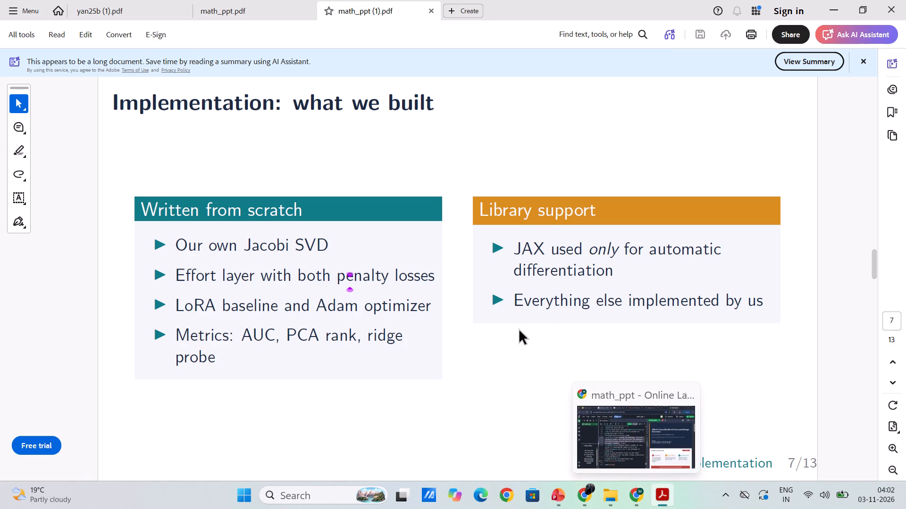
{"action": "scroll", "coordinate": [520, 331], "scroll_direction": "up", "scroll_amount": 13}
{"action": "left_click", "coordinate": [905, 0]}
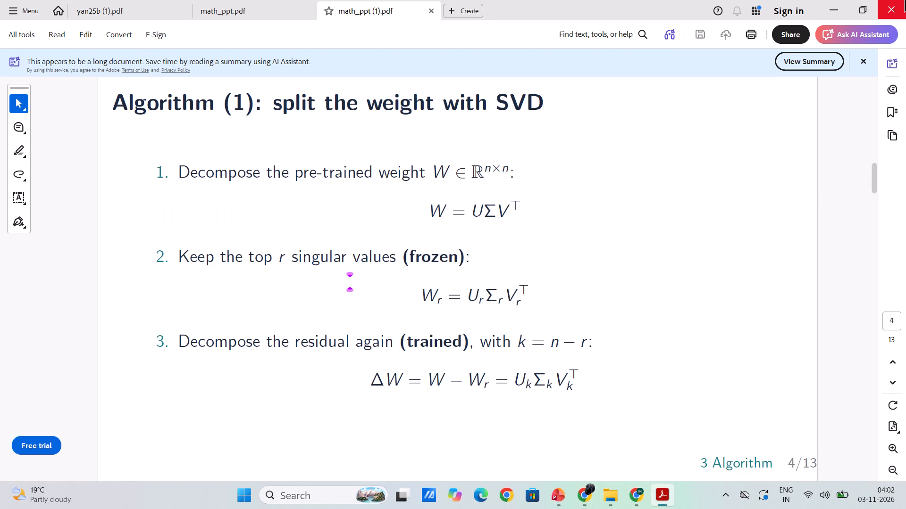
{"action": "left_click", "coordinate": [409, 268]}
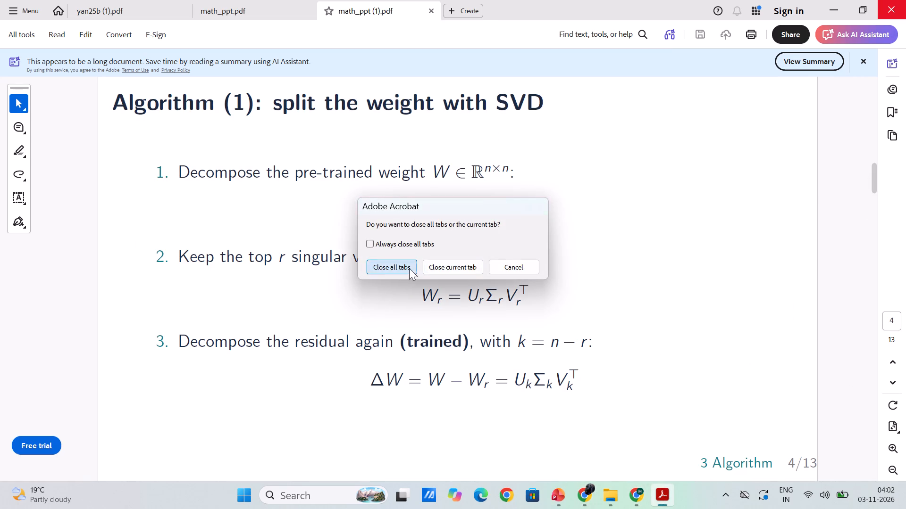
Switch to the School-profile Chrome window and download the compiled math_ppt presentation as a PDF.
{"action": "left_click", "coordinate": [637, 508]}
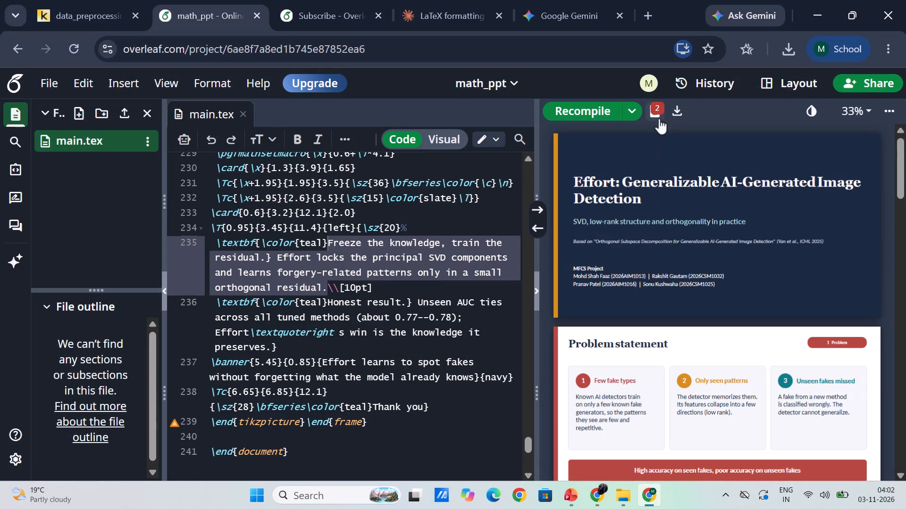
{"action": "left_click", "coordinate": [679, 111]}
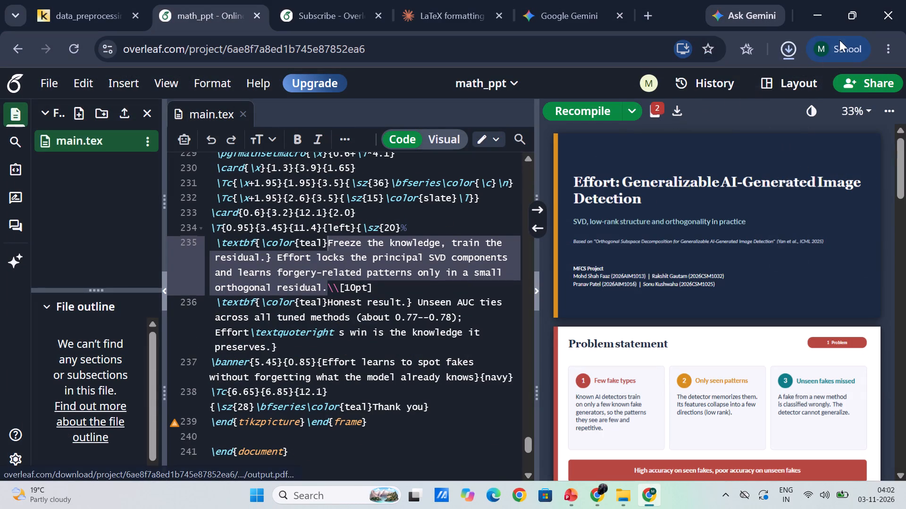
Open the Downloads folder and delete math_ppt.pdf, math_ppt (1).pdf and the MFCS_Effort_Presentation_Simple PowerPoint file.
{"action": "left_click", "coordinate": [792, 52]}
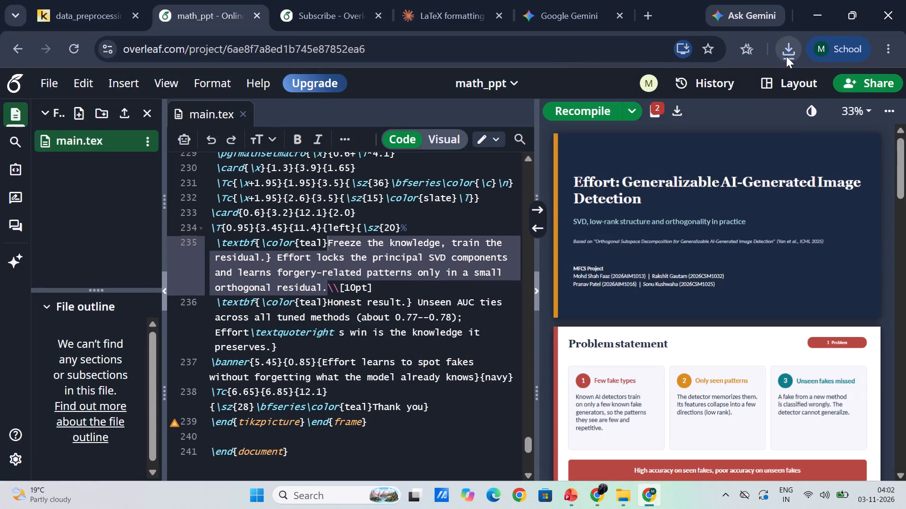
{"action": "left_click", "coordinate": [786, 56]}
{"action": "left_click", "coordinate": [746, 121]}
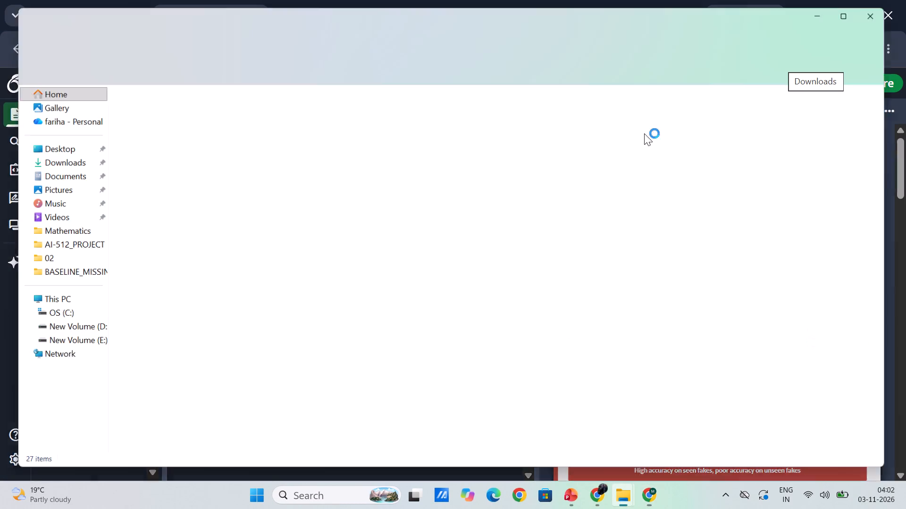
{"action": "left_click", "coordinate": [153, 140]}
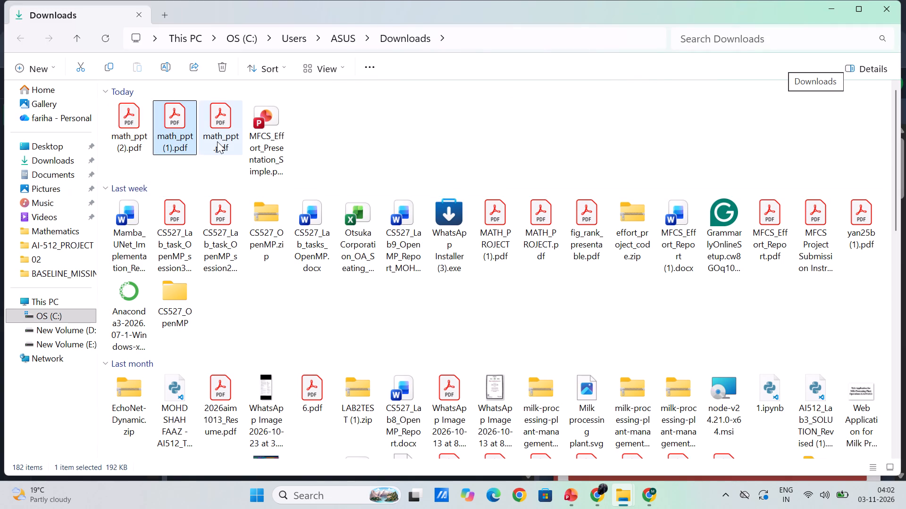
{"action": "left_click", "coordinate": [217, 141], "text": "ctrl"}
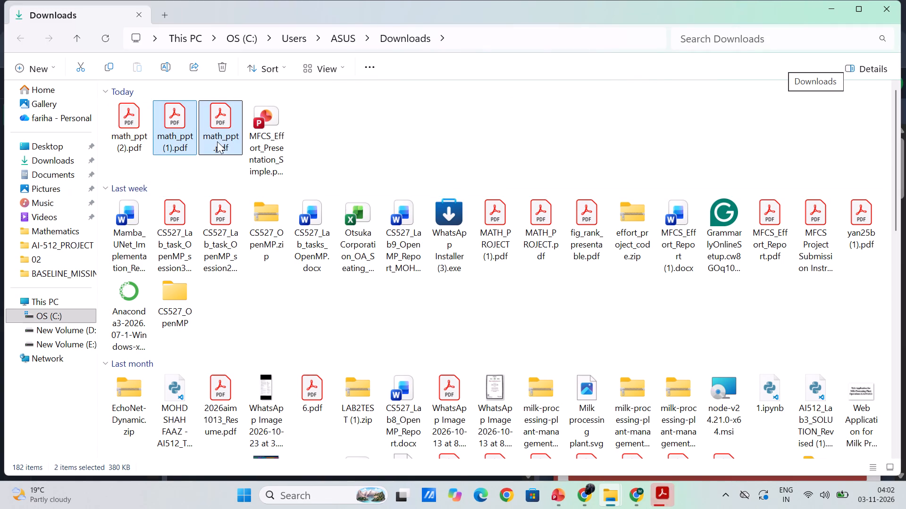
{"action": "key", "text": "Delete"}
{"action": "left_click", "coordinate": [160, 130]}
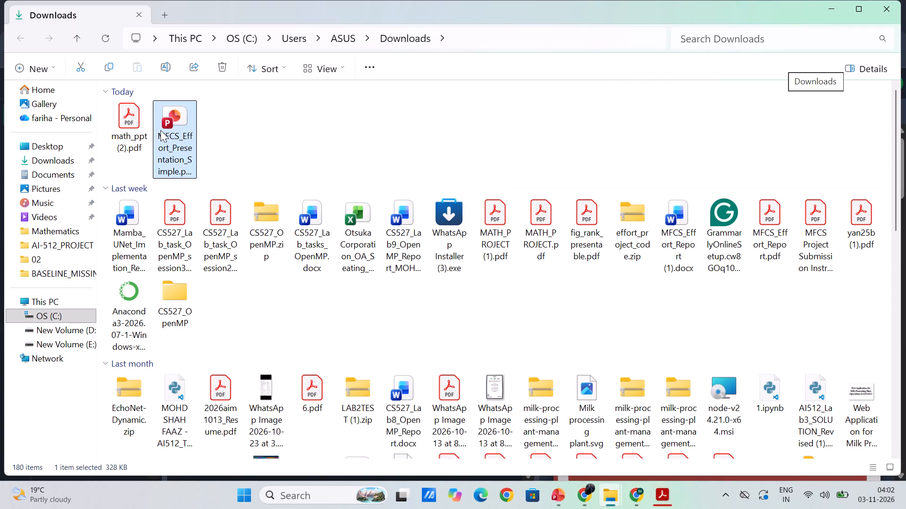
{"action": "key", "text": "Delete"}
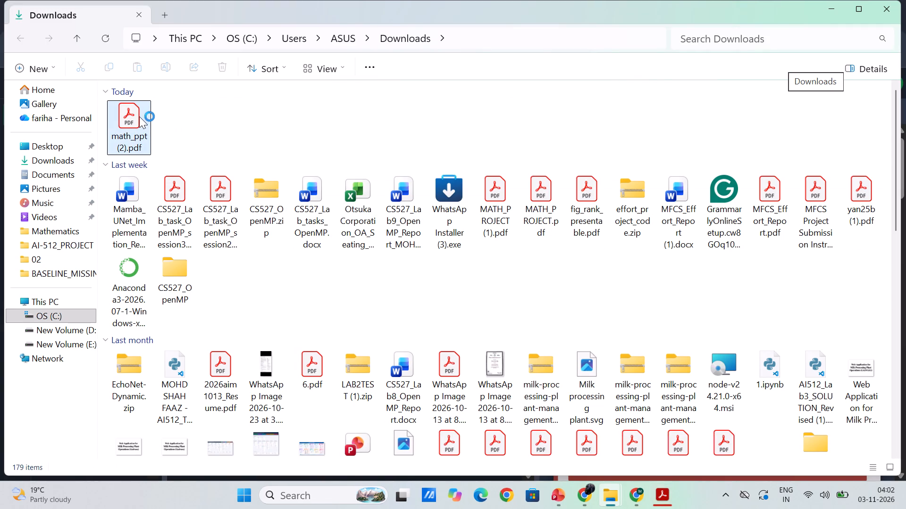
Open math_ppt (2).pdf in Adobe Acrobat, hide the tools pane, and review its slides from the title slide onward.
{"action": "double_click", "coordinate": [139, 116]}
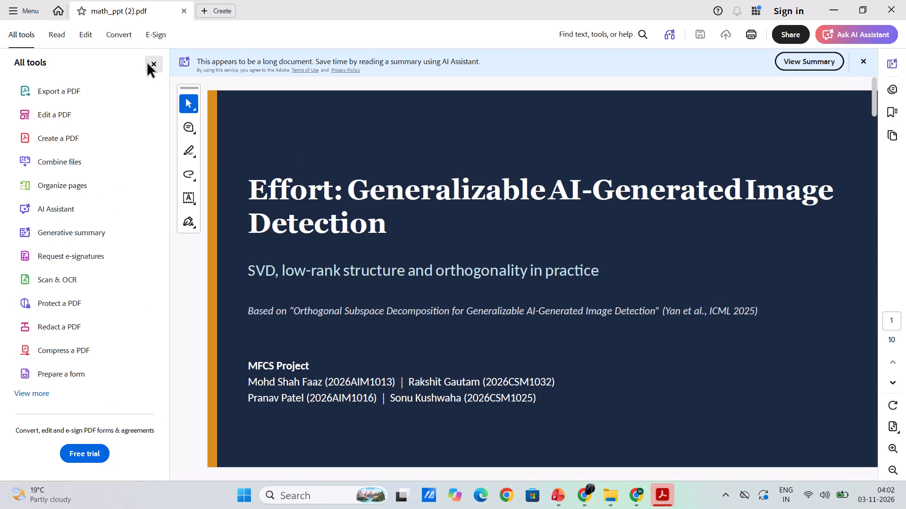
{"action": "left_click", "coordinate": [148, 64]}
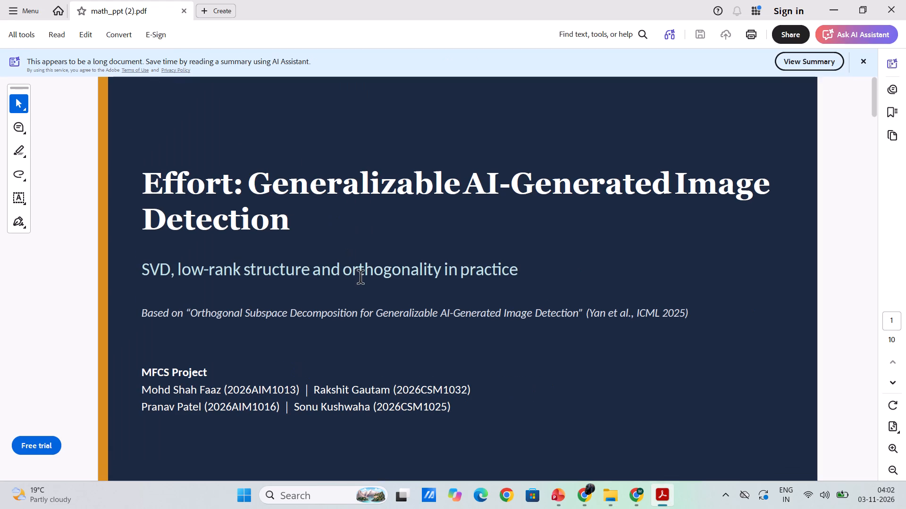
{"action": "key", "text": "Right"}
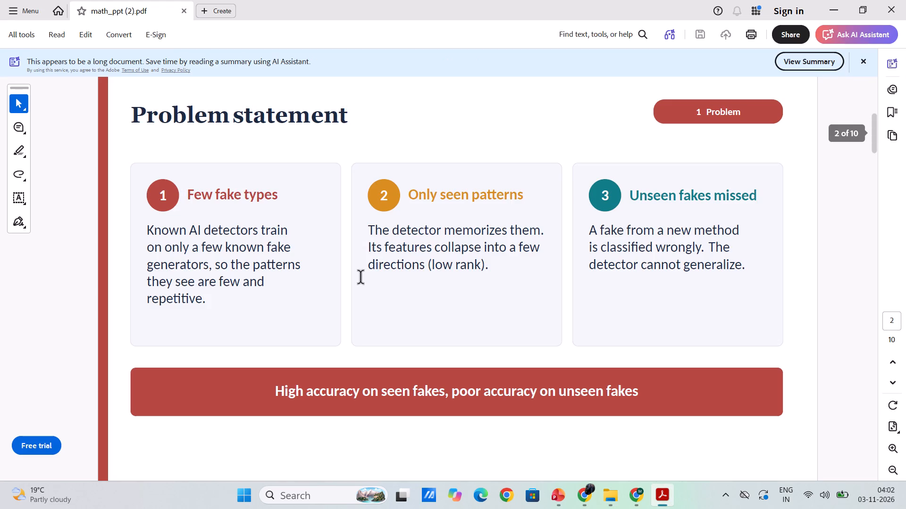
{"action": "key", "text": "Right"}
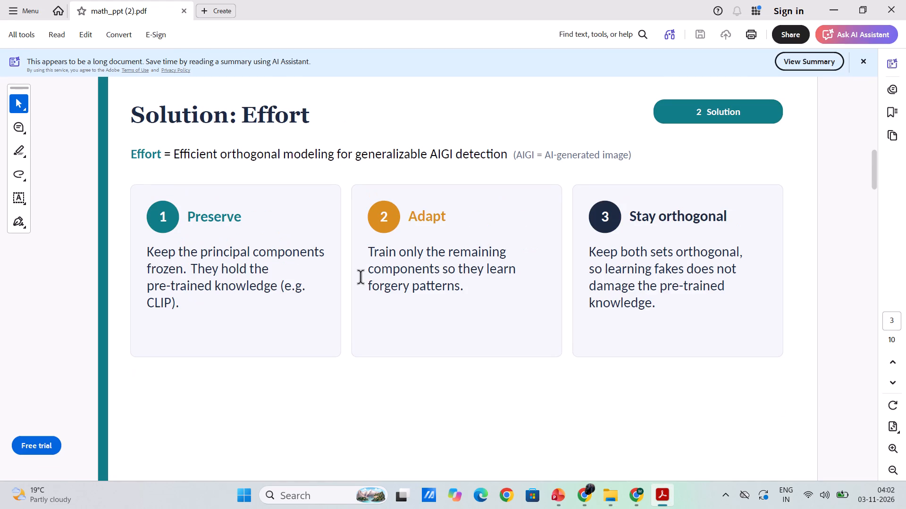
{"action": "key", "text": "Right"}
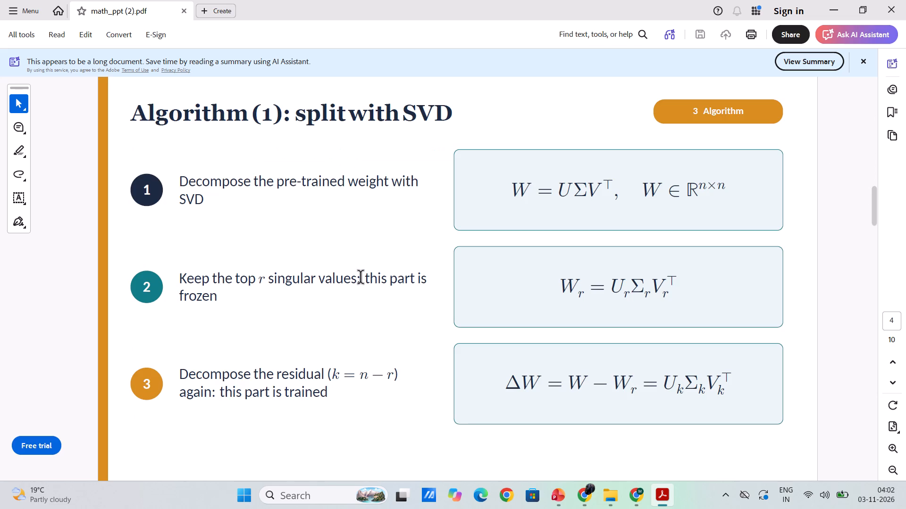
{"action": "key", "text": "Right"}
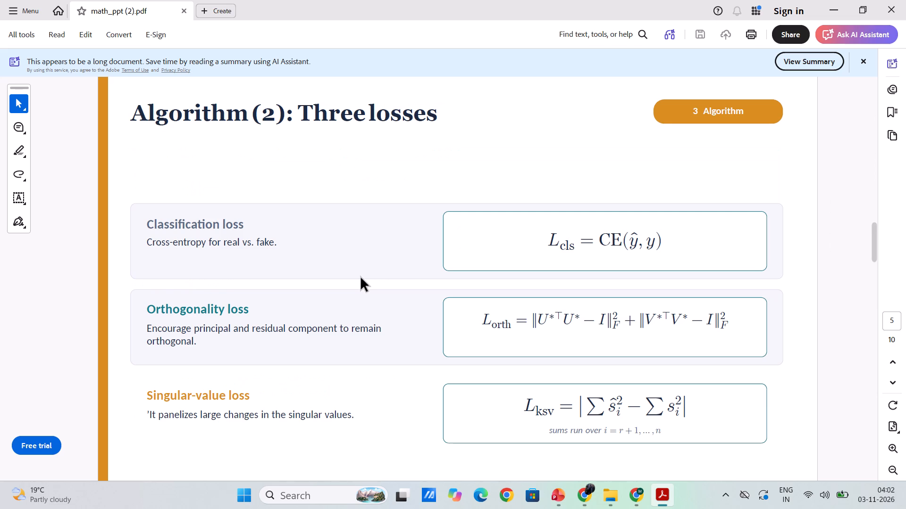
{"action": "key", "text": "Right"}
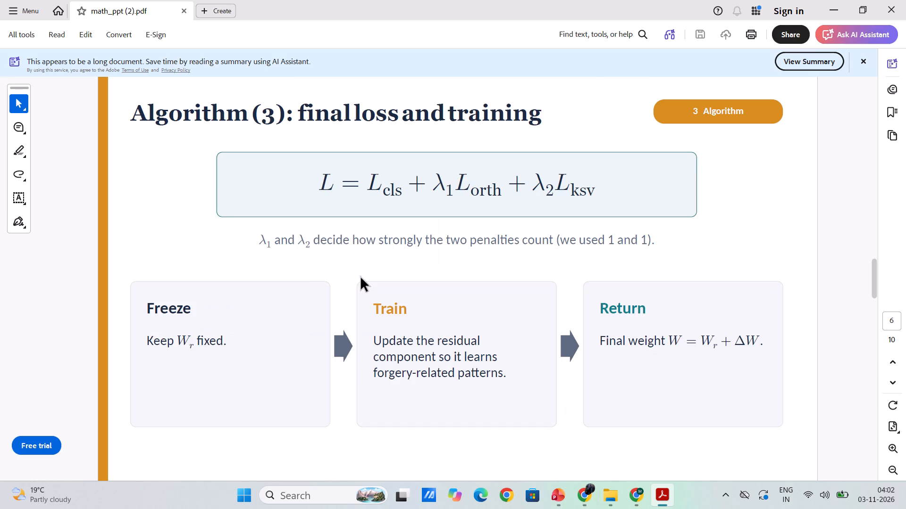
{"action": "key", "text": "Right"}
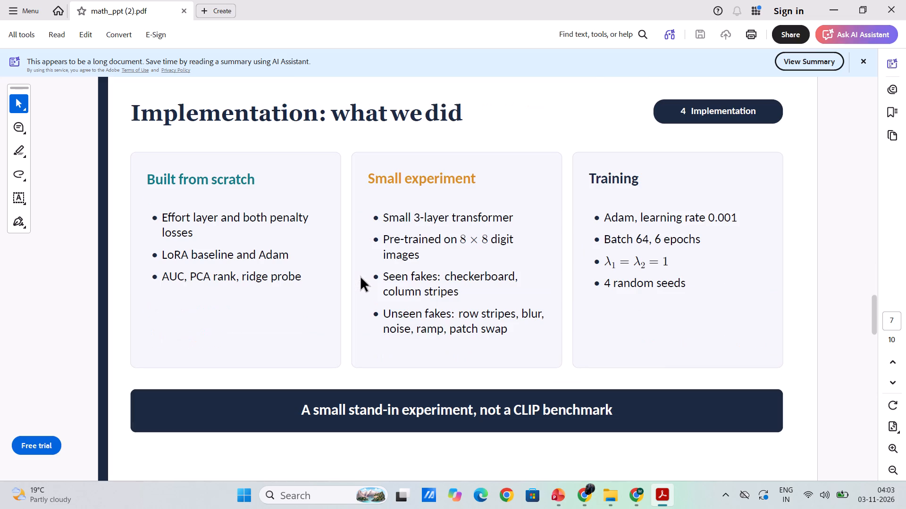
Review the remaining slides from the implementation results through the conclusion, page back to the title slide, and close the PDF viewer.
{"action": "key", "text": "Right"}
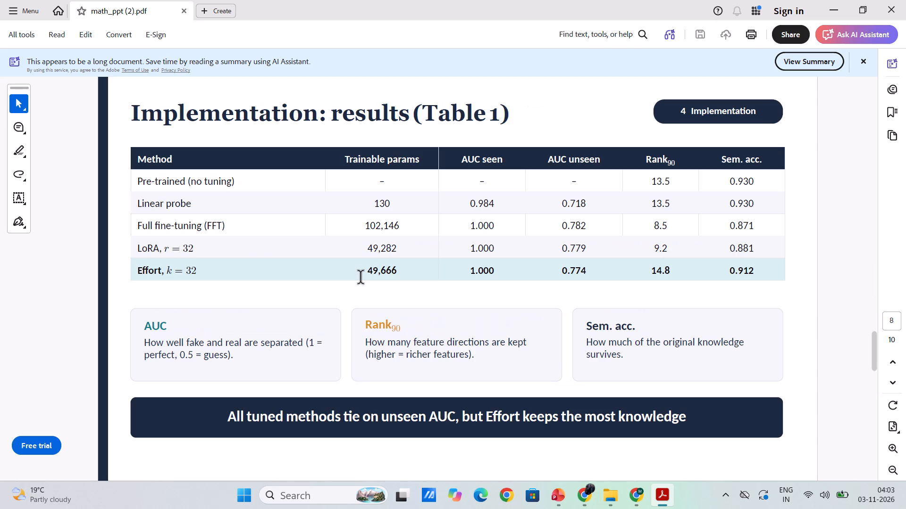
{"action": "key", "text": "Right"}
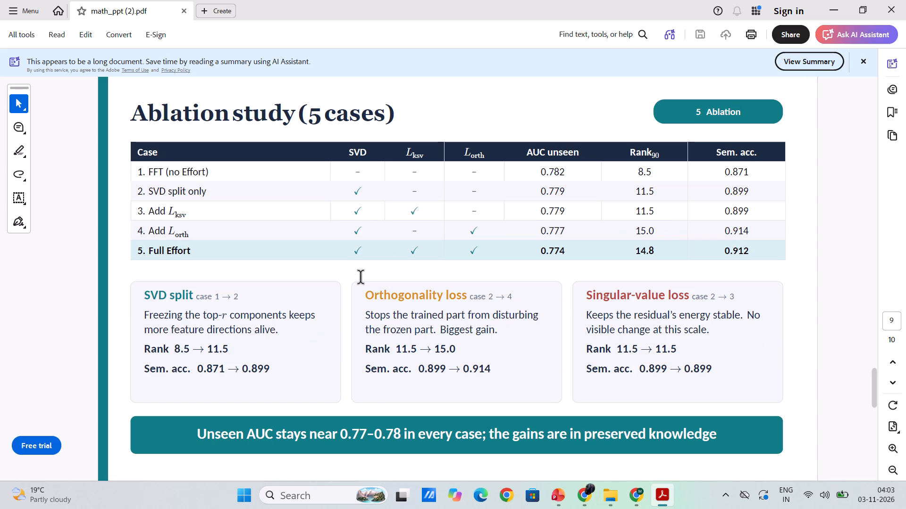
{"action": "key", "text": "Right"}
{"action": "key", "text": "Right"}
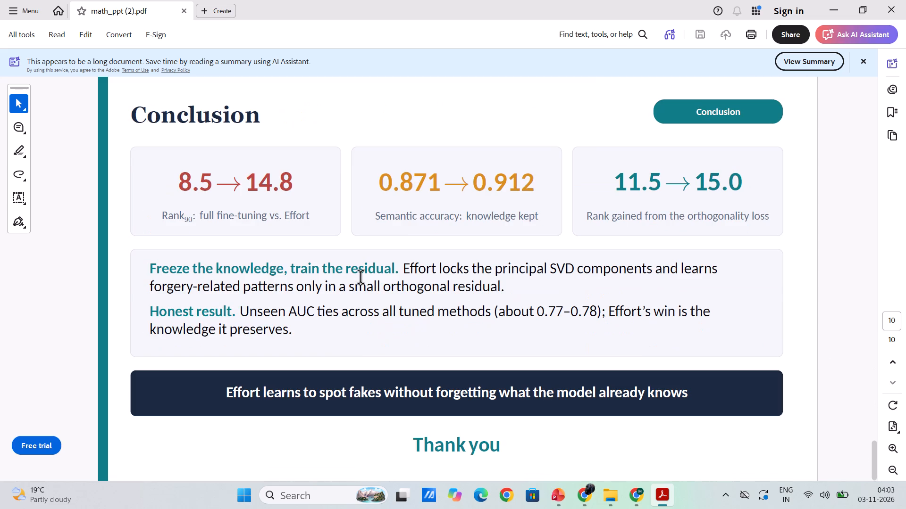
{"action": "key", "text": "Left"}
{"action": "key", "text": "Left"}
{"action": "key", "text": "Left"}
{"action": "key", "text": "Left"}
{"action": "key", "text": "Left"}
{"action": "key", "text": "Left"}
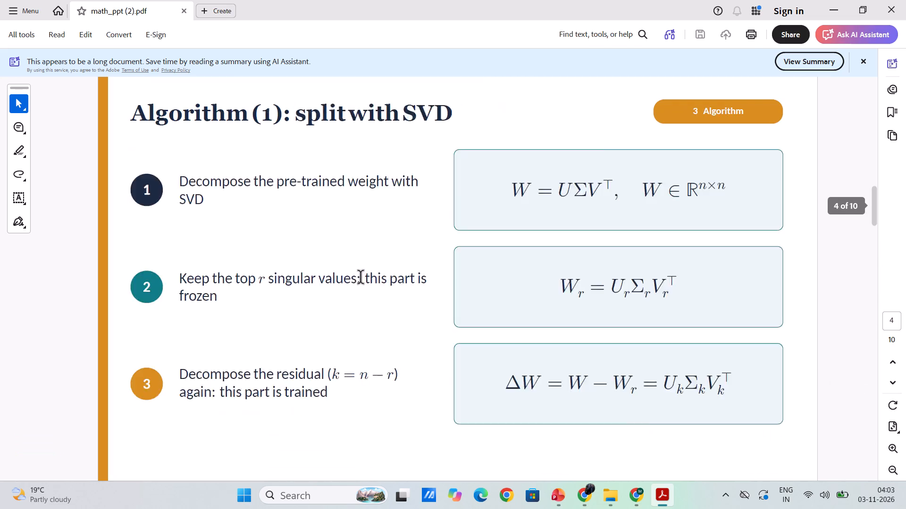
{"action": "key", "text": "Left"}
{"action": "key", "text": "Left"}
{"action": "key", "text": "Left"}
{"action": "key", "text": "Left"}
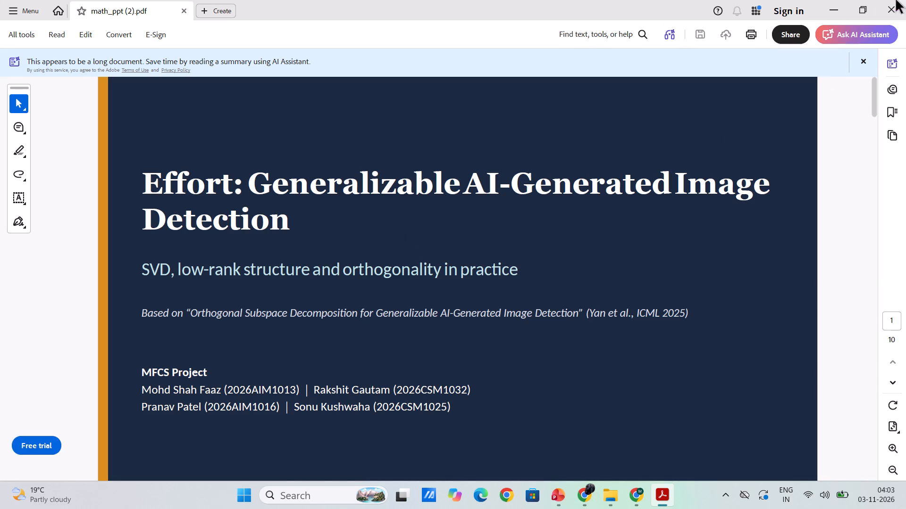
{"action": "left_click", "coordinate": [905, 0]}
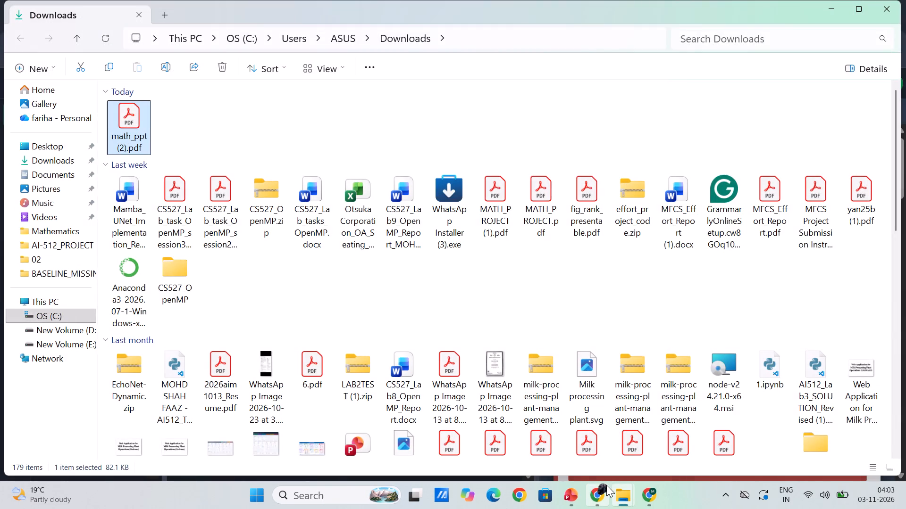
Switch to the Chrome window and show the math_ppt project in Overleaf.
{"action": "left_click", "coordinate": [606, 485]}
{"action": "left_click", "coordinate": [186, 0]}
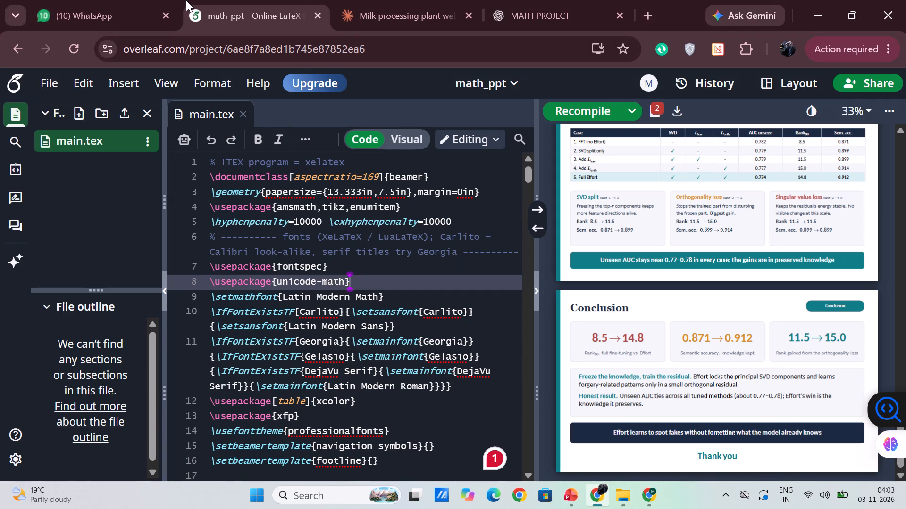